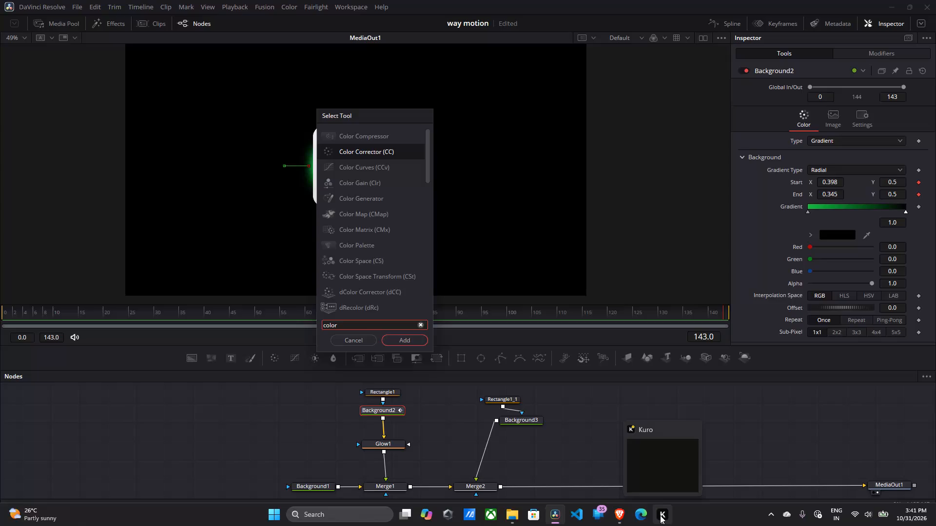
Add a Color Corrector node between Background2 and Glow1.
left_click(567, 418)
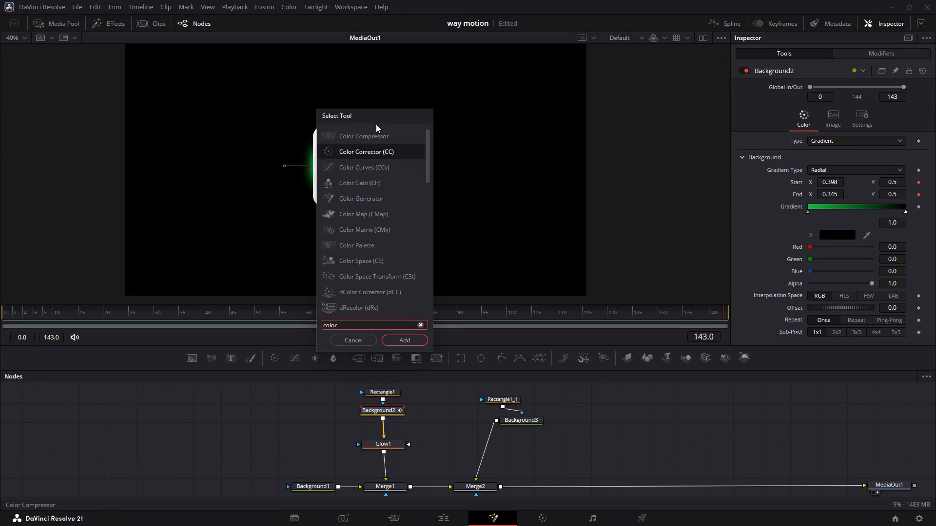
left_click(385, 153)
left_click(399, 340)
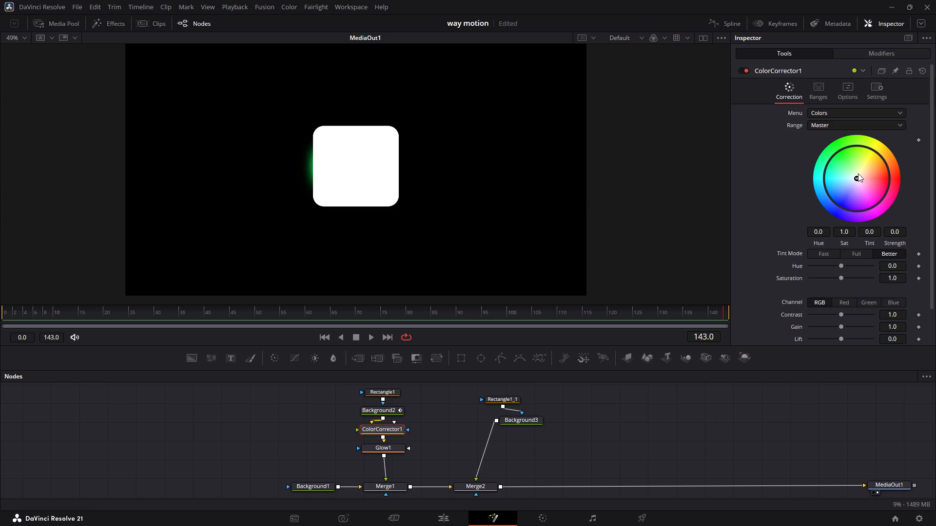
Tint the Color Corrector's Master range red, with tint about 0.99 and strength about 0.96.
left_click_drag(857, 179, 849, 199)
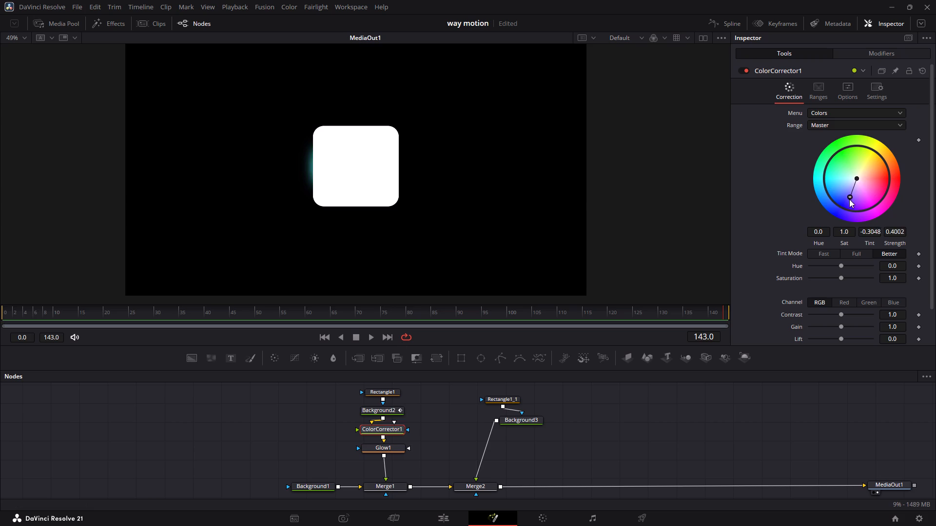
left_click_drag(849, 199, 896, 197)
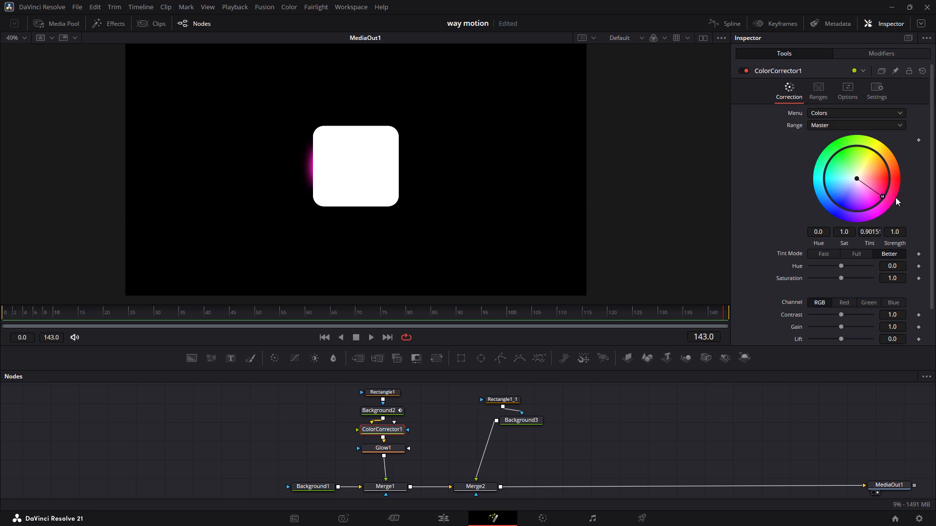
left_click_drag(896, 197, 882, 179)
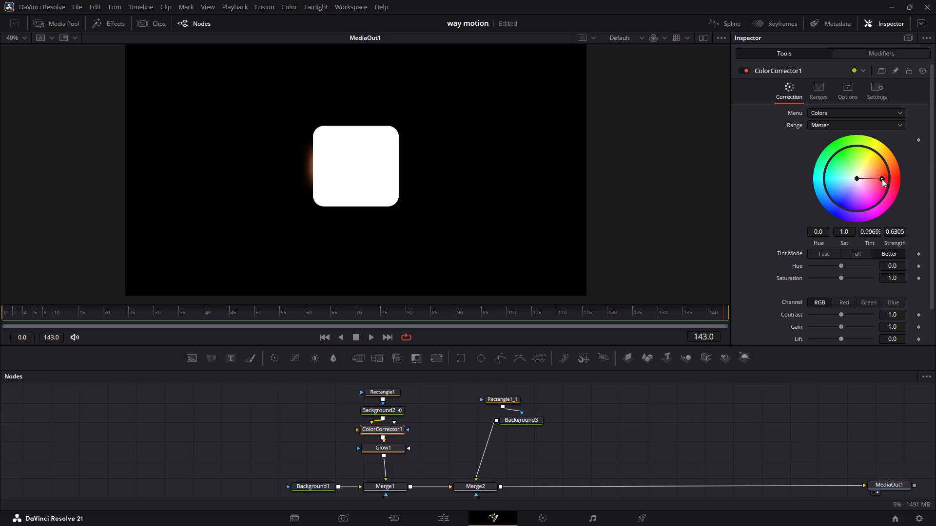
left_click_drag(882, 179, 887, 184)
left_click_drag(887, 184, 887, 176)
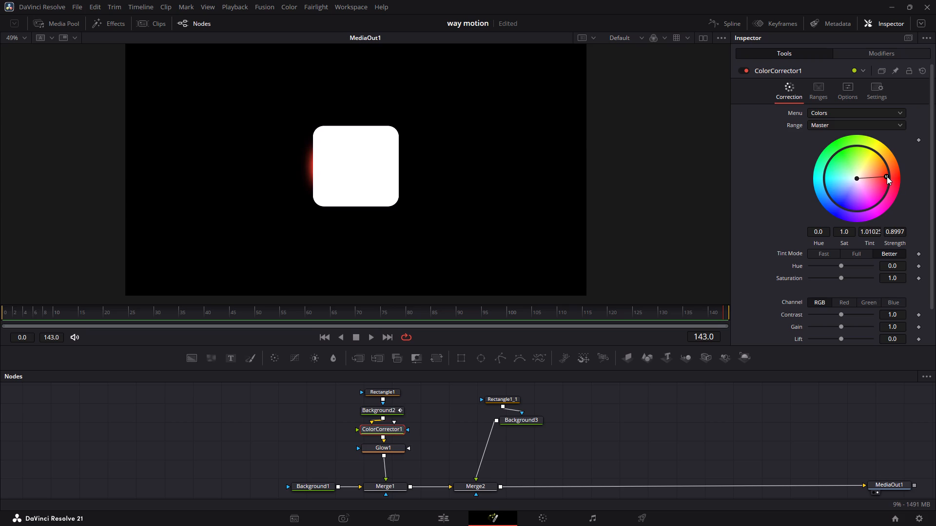
left_click(887, 176)
In Background2's modifiers, set the Start vector's distance to about 0.103.
left_click(391, 412)
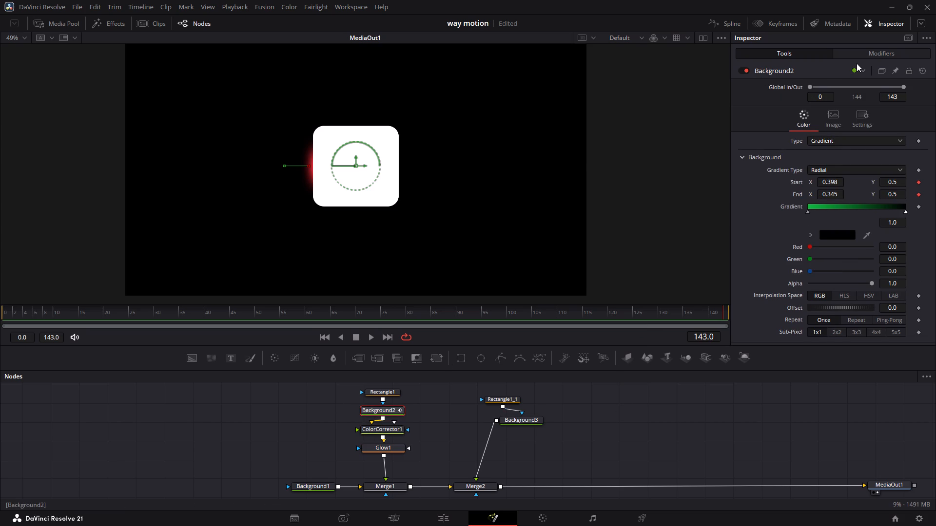
left_click(873, 56)
right_click(873, 56)
left_click(873, 56)
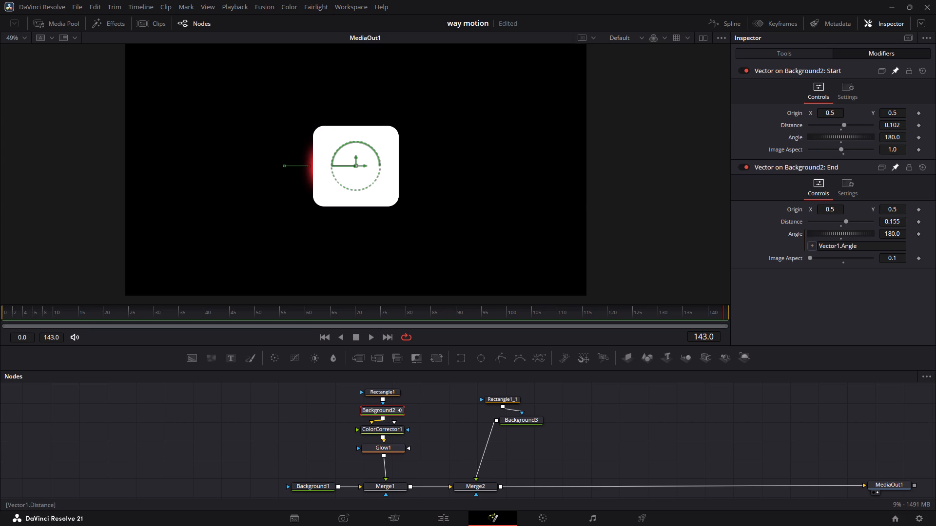
left_click_drag(895, 126, 907, 130)
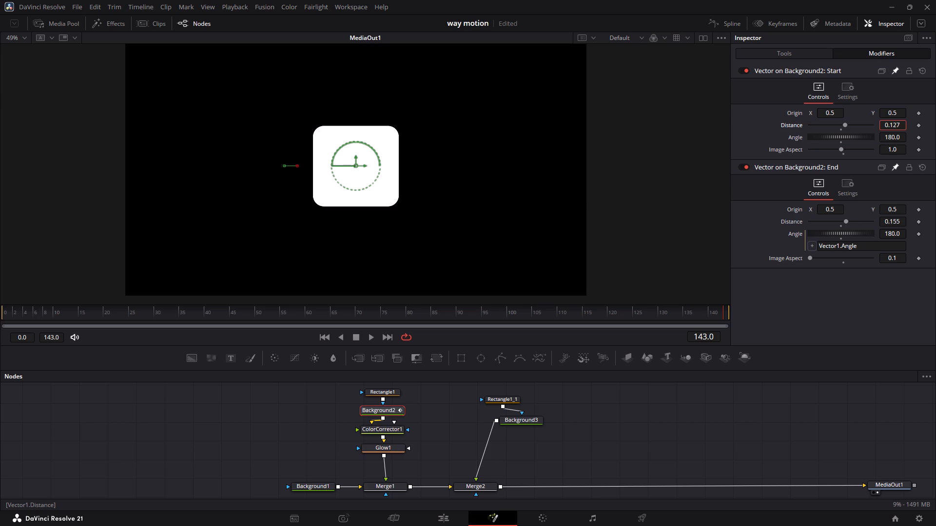
left_click_drag(907, 130, 896, 132)
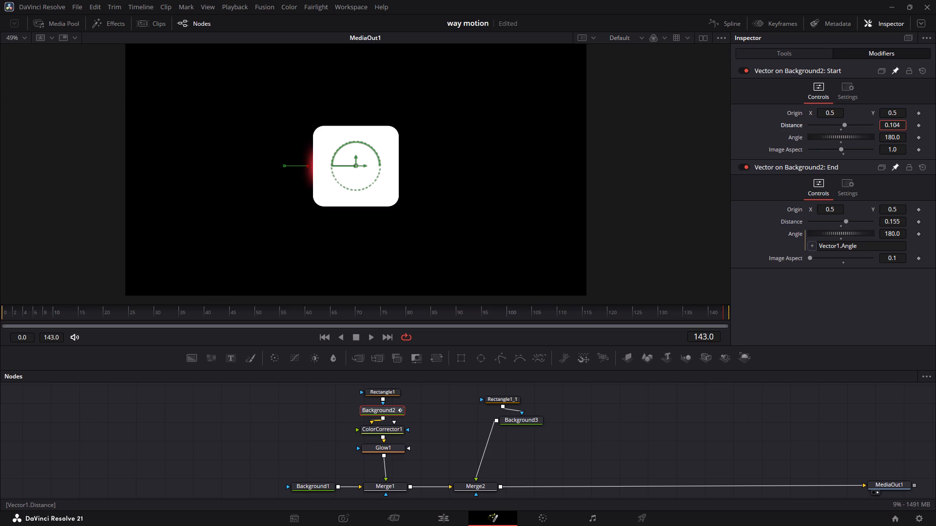
left_click_drag(896, 132, 893, 139)
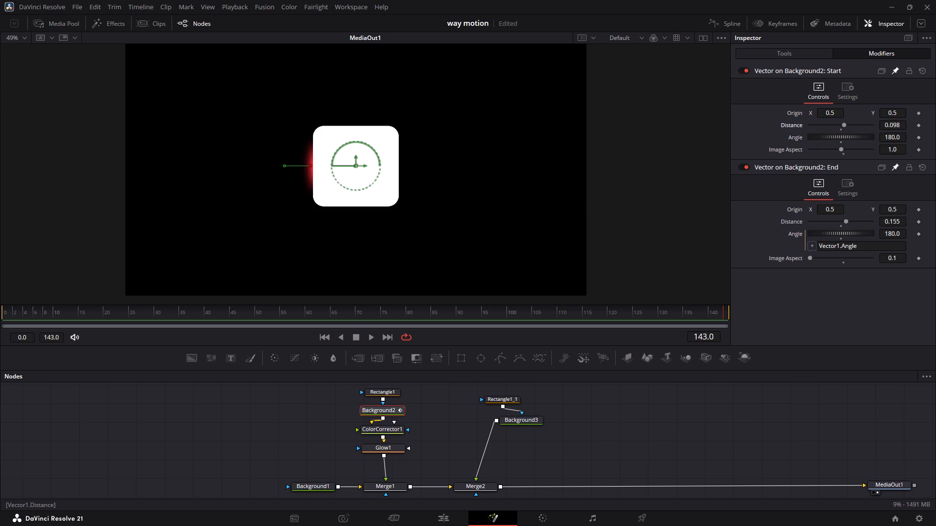
left_click_drag(895, 126, 897, 127)
left_click_drag(897, 127, 902, 114)
left_click_drag(895, 126, 890, 127)
left_click_drag(890, 127, 889, 128)
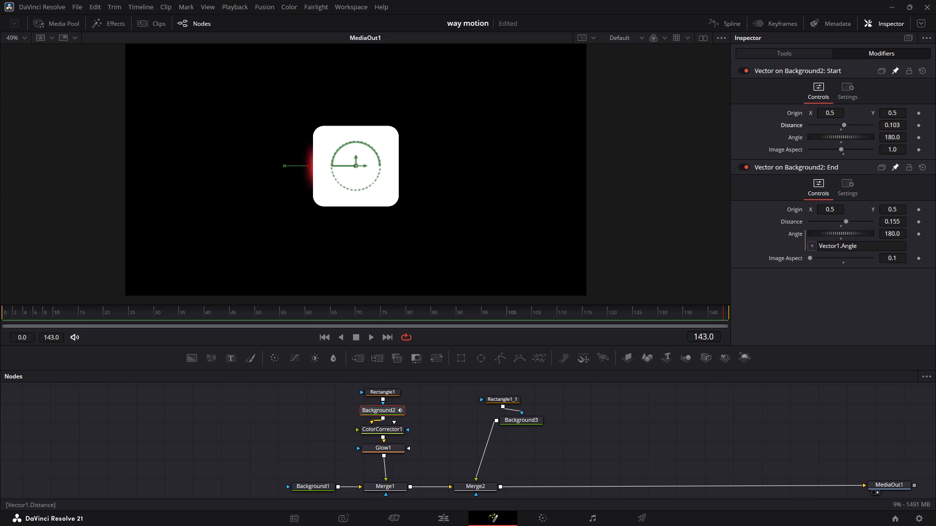
Set the distance of Background2's End vector to about 0.141.
left_click_drag(885, 225, 909, 228)
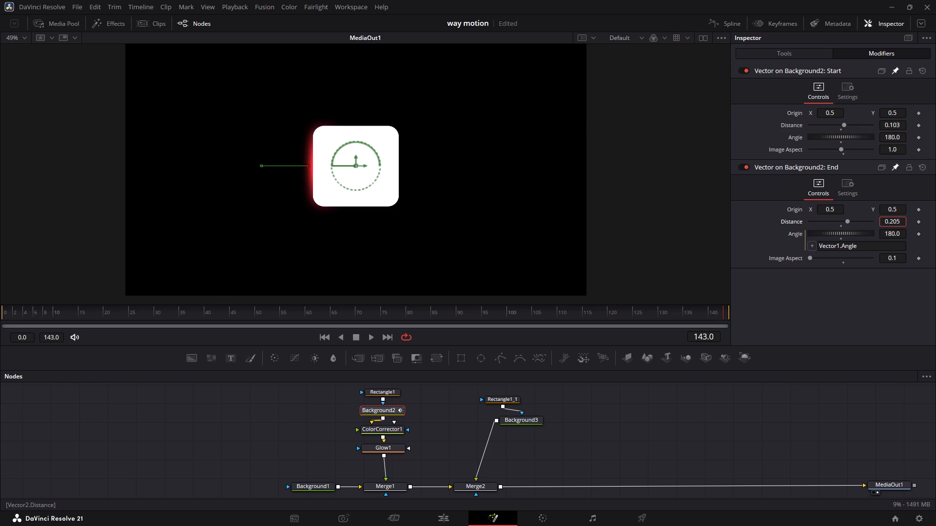
left_click_drag(909, 228, 879, 232)
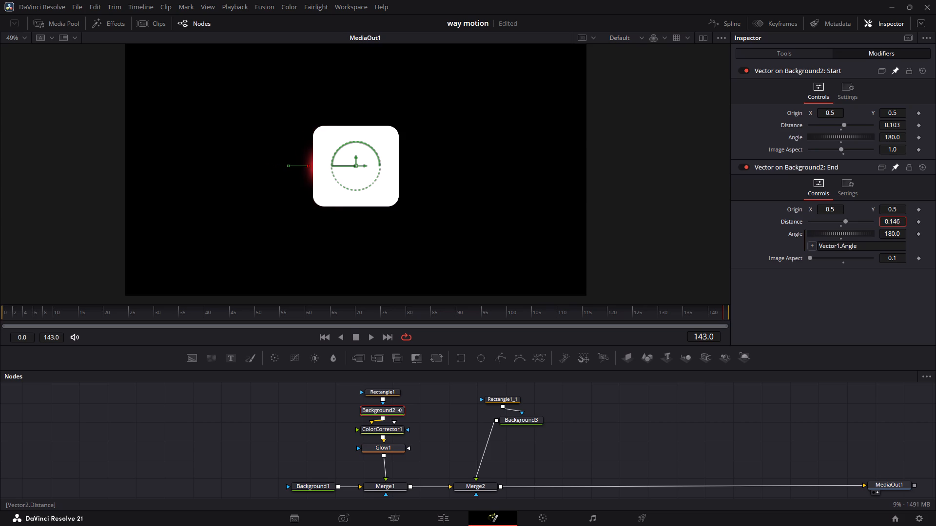
left_click_drag(879, 232, 877, 230)
left_click_drag(877, 230, 895, 235)
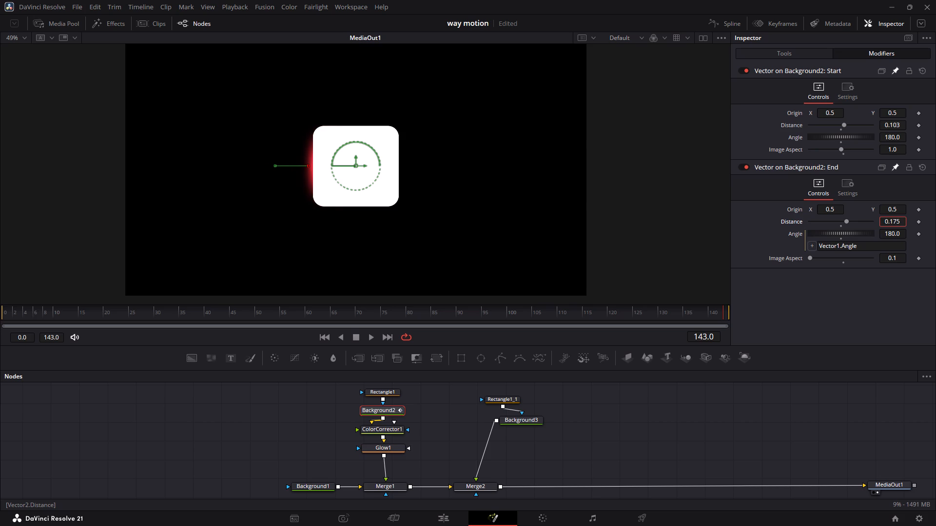
left_click_drag(895, 235, 887, 235)
left_click_drag(887, 235, 878, 236)
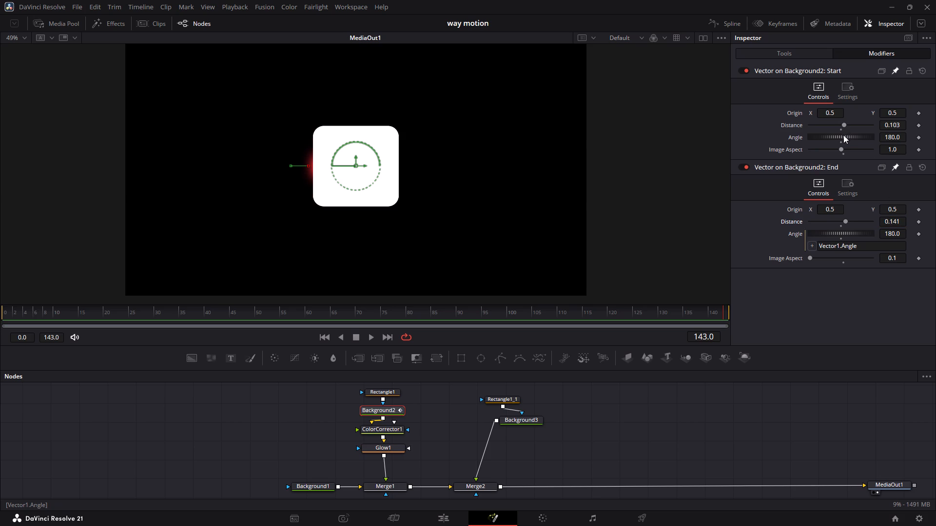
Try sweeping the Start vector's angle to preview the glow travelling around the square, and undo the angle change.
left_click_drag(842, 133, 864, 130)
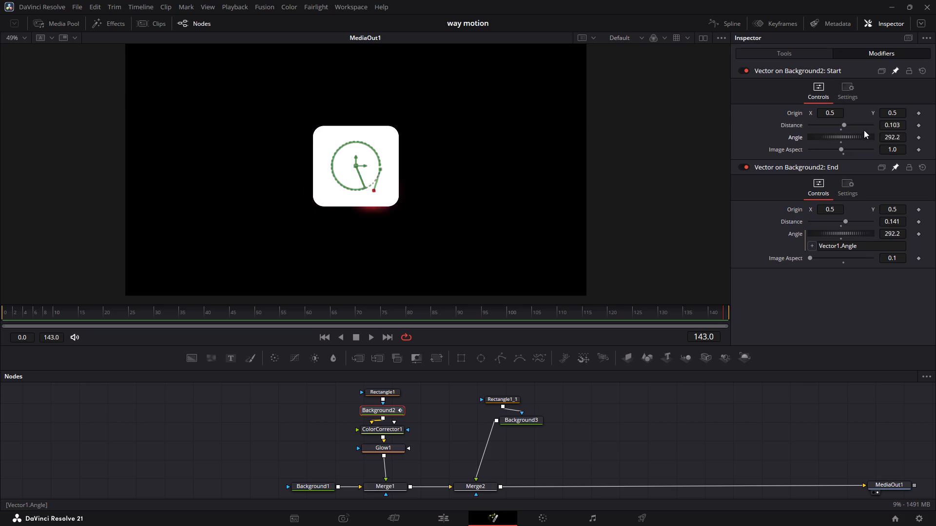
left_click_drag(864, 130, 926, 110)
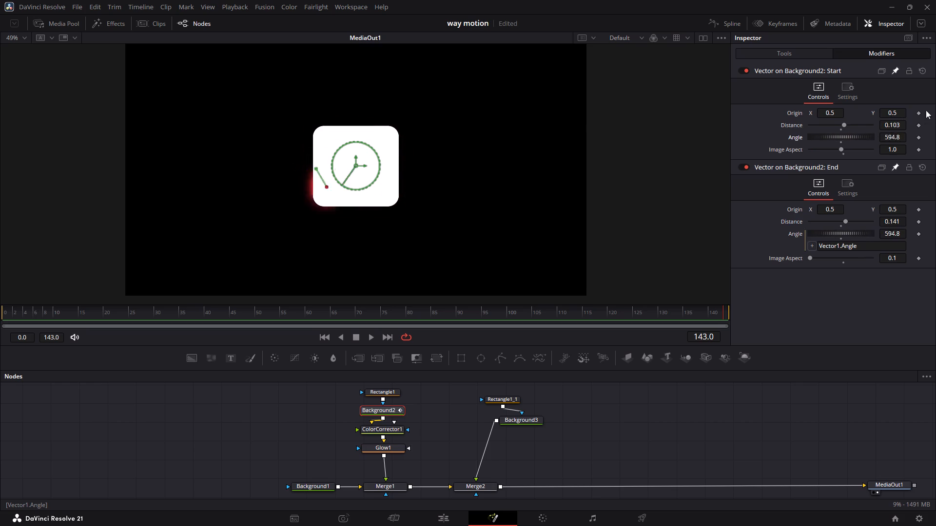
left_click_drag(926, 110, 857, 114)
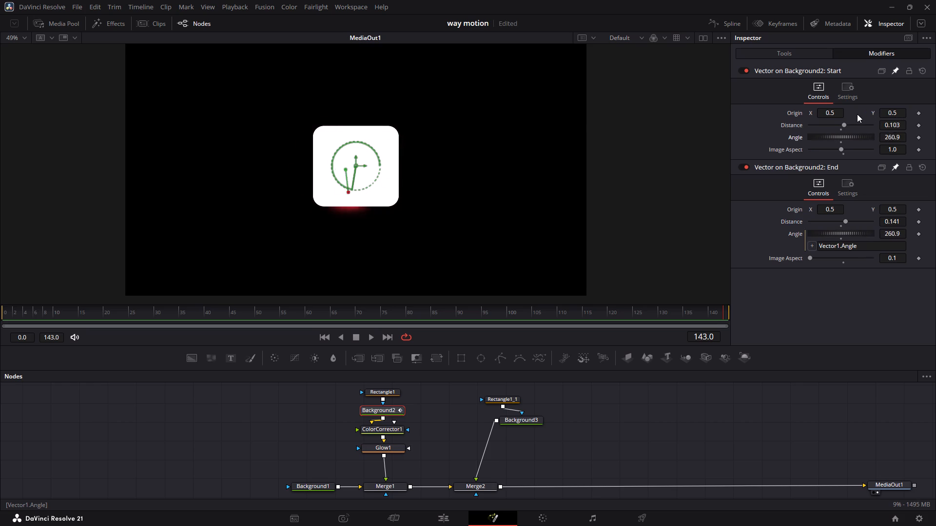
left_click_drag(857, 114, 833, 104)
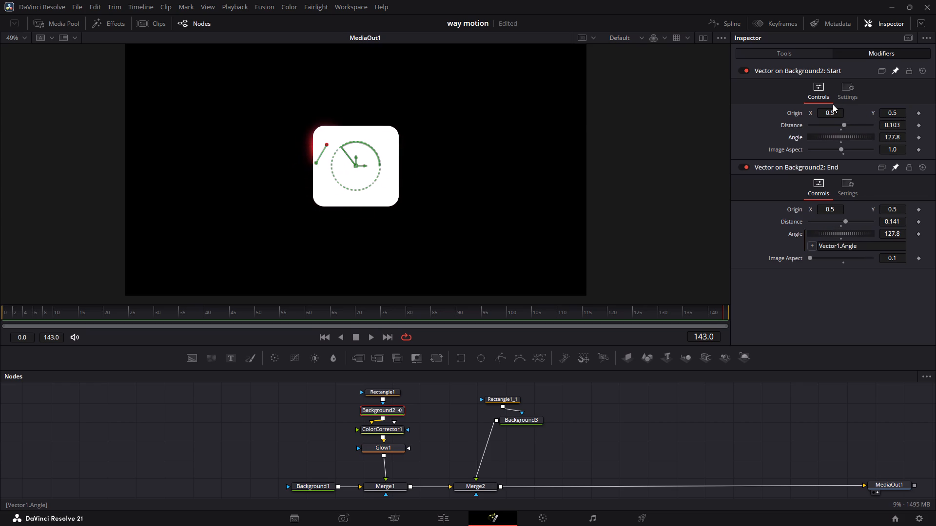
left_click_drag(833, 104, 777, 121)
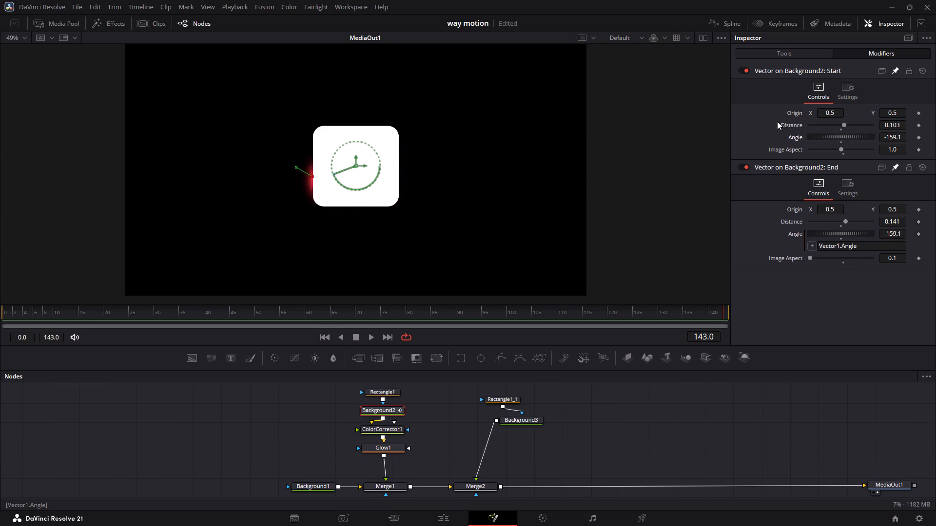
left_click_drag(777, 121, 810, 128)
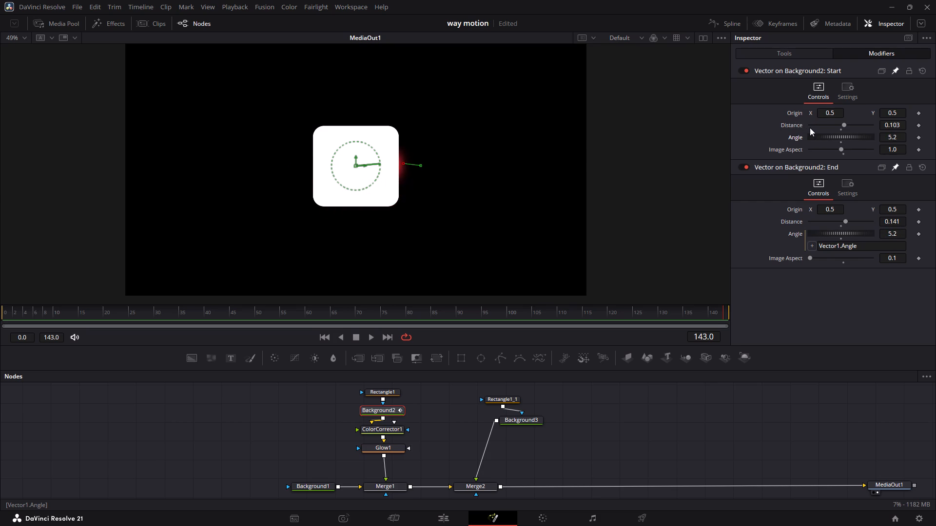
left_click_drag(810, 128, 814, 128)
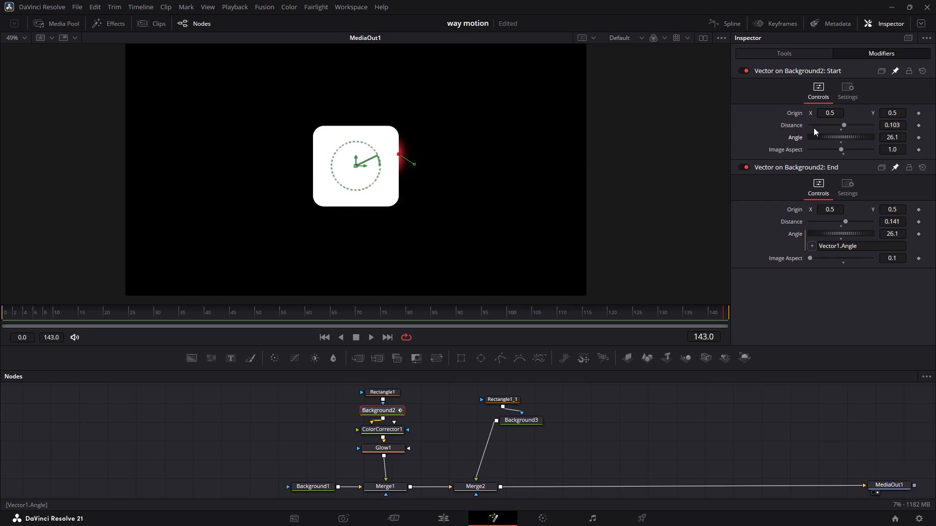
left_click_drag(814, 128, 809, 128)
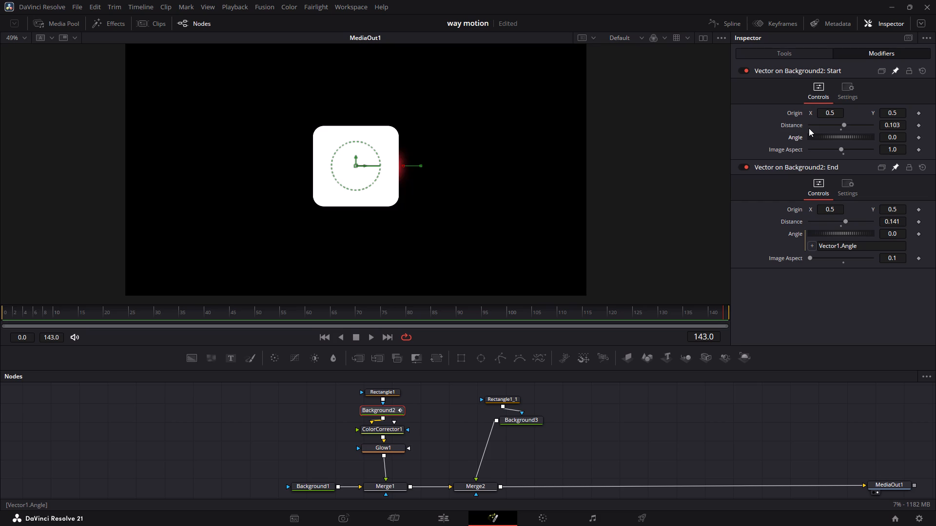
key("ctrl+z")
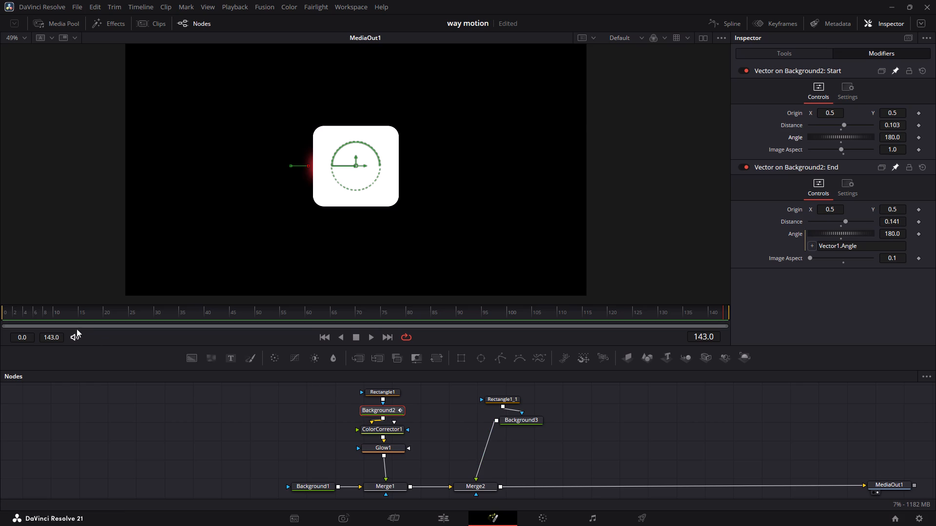
Add a keyframe for the Start vector's angle at frame 0, keeping 180 degrees.
left_click(10, 308)
key("Left")
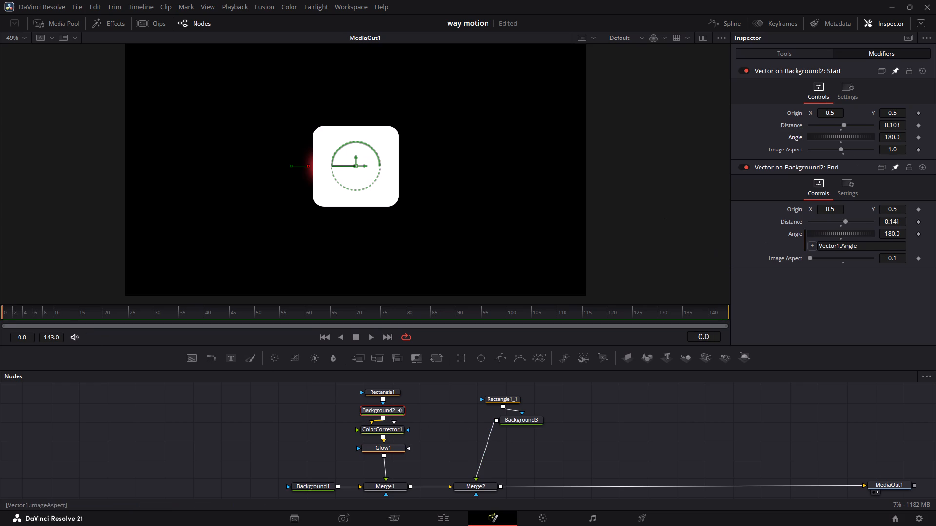
left_click(919, 137)
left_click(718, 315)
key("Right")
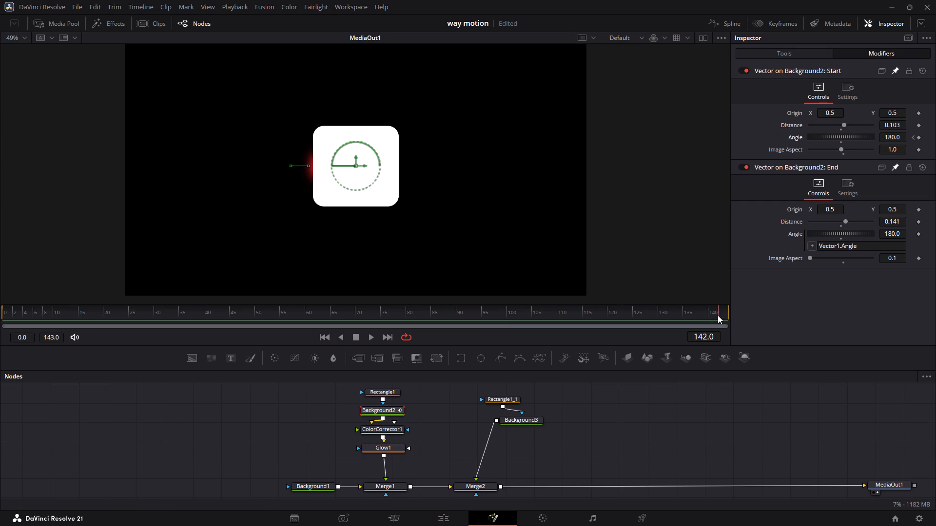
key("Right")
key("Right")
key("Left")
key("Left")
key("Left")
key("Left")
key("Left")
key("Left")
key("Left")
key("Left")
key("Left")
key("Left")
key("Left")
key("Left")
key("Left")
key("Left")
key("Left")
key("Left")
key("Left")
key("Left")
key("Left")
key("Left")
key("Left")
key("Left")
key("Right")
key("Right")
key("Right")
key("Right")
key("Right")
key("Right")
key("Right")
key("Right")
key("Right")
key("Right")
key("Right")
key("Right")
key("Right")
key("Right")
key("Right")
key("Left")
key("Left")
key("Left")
Shorten the composition's render range so that it ends at frame 43.
left_click_drag(723, 327, 718, 327)
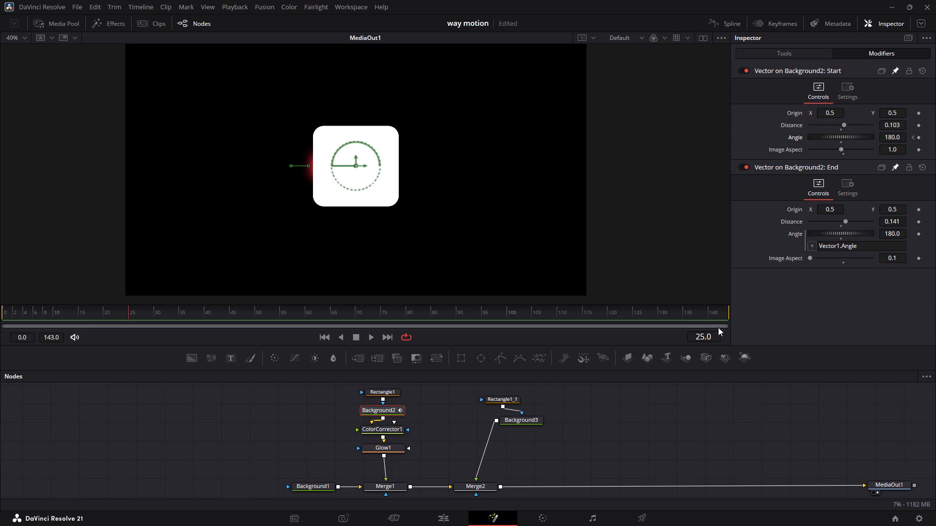
left_click_drag(718, 327, 729, 325)
left_click(729, 325)
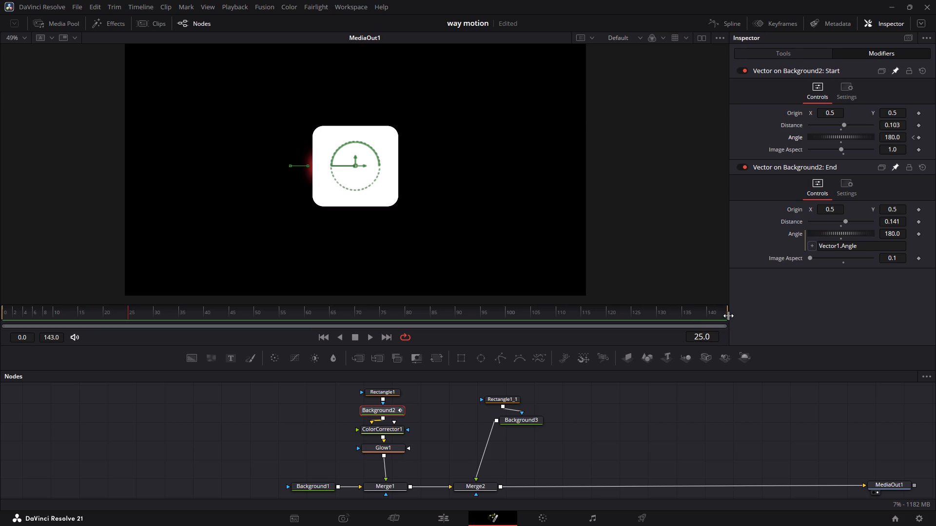
left_click(728, 311)
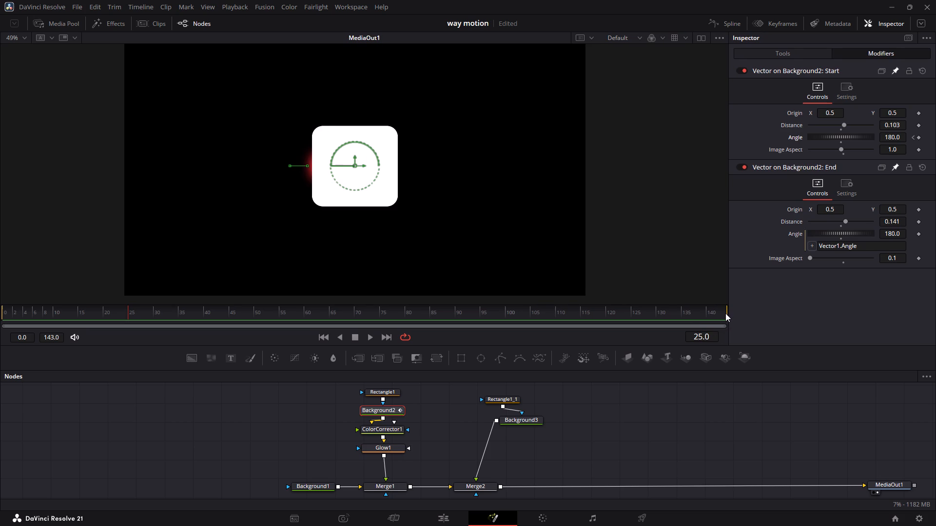
left_click_drag(725, 313, 272, 321)
left_click_drag(272, 321, 206, 313)
left_click_drag(724, 325, 371, 322)
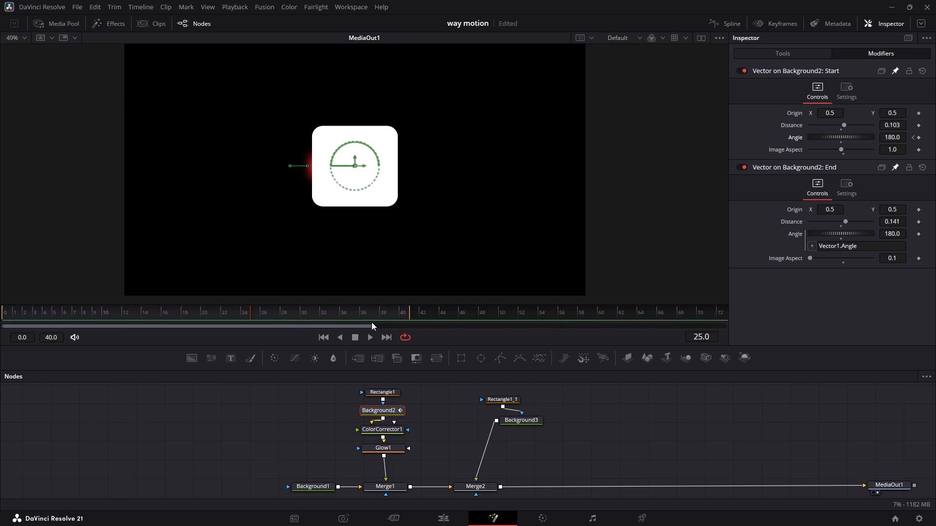
left_click_drag(371, 322, 331, 323)
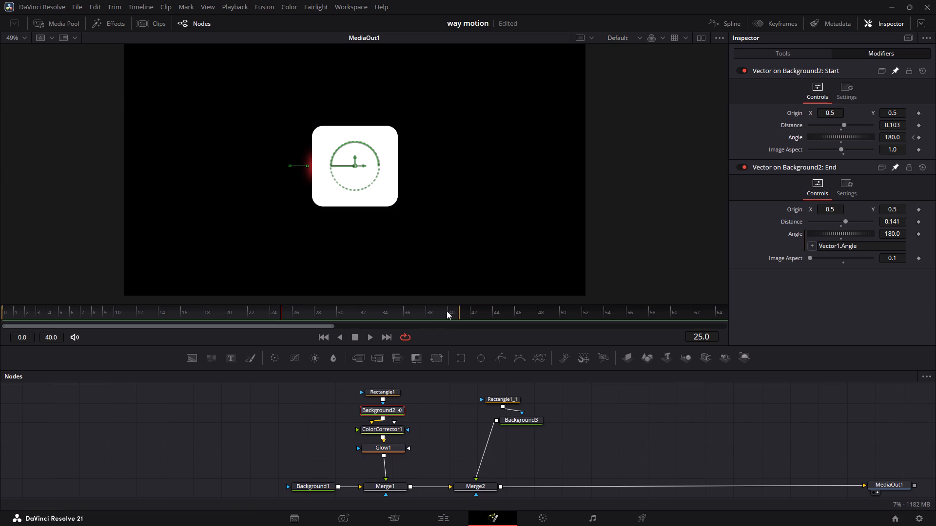
left_click_drag(458, 314, 380, 314)
left_click_drag(380, 314, 492, 315)
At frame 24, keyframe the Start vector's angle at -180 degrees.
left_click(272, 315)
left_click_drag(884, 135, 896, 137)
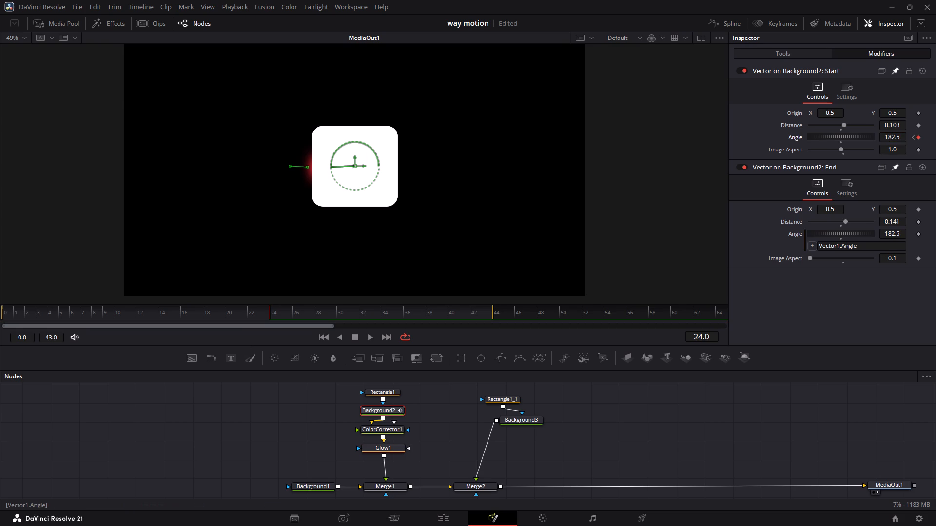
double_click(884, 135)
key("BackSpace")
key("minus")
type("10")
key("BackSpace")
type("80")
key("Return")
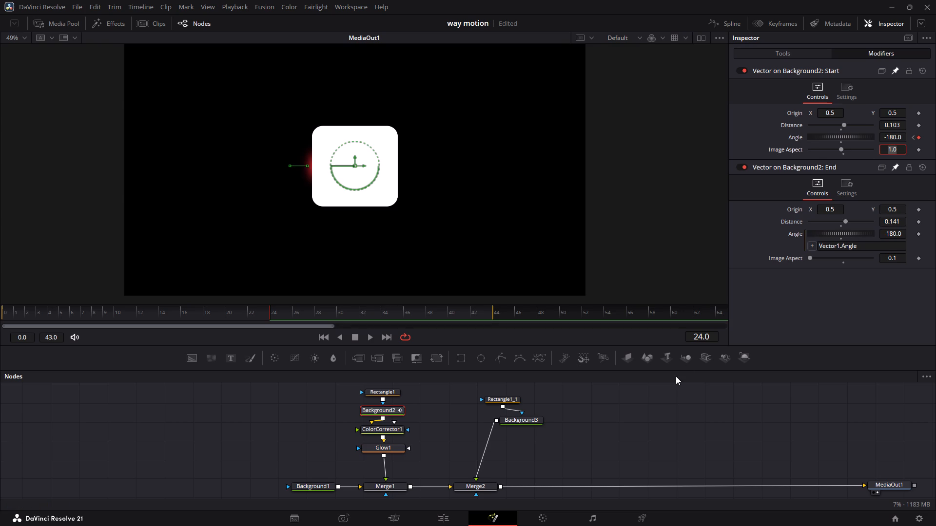
Play back the animation with the vector controls hidden to check the glow's movement around the square, and stop playback.
left_click(669, 401)
key("space")
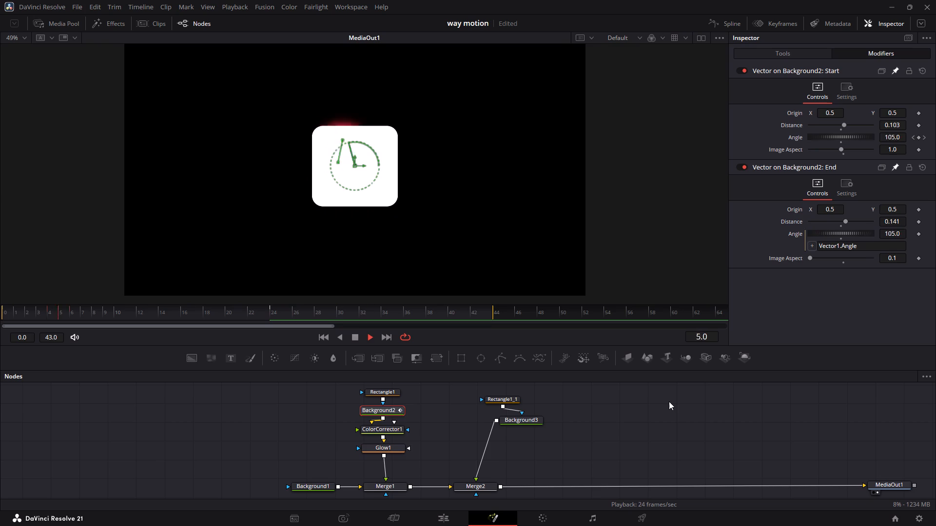
double_click(697, 465)
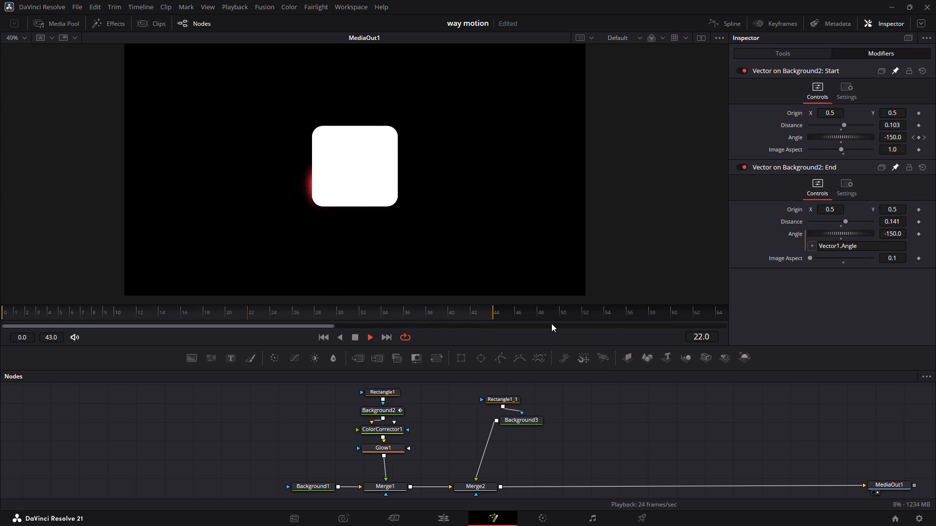
key("space")
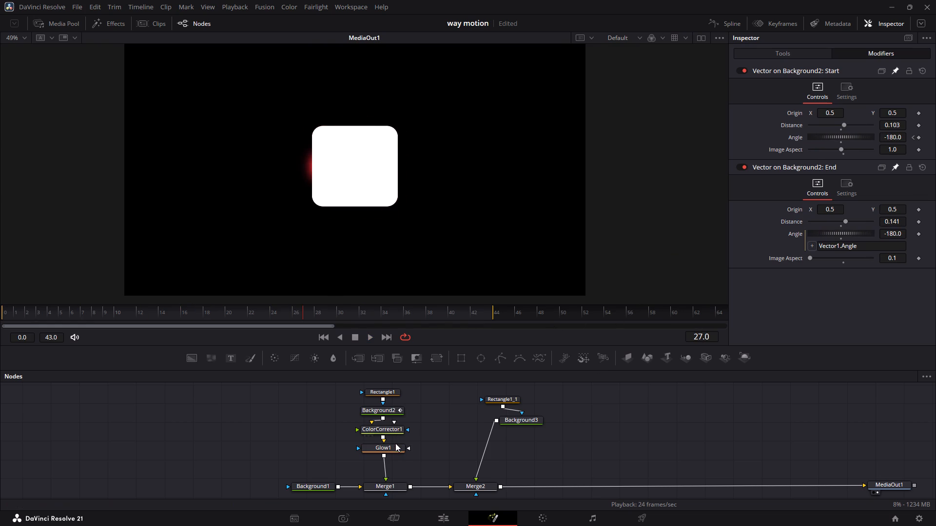
Select Background2 and set the Start vector's angle keyframe at frame 24 to 720 degrees.
left_click(389, 410)
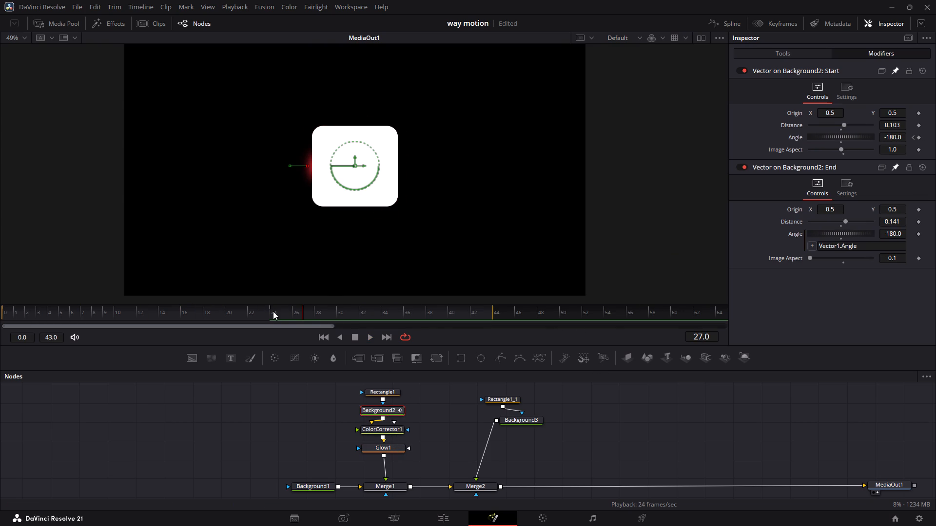
left_click(269, 310)
key("Right")
left_click(903, 139)
key("BackSpace")
key("BackSpace")
key("BackSpace")
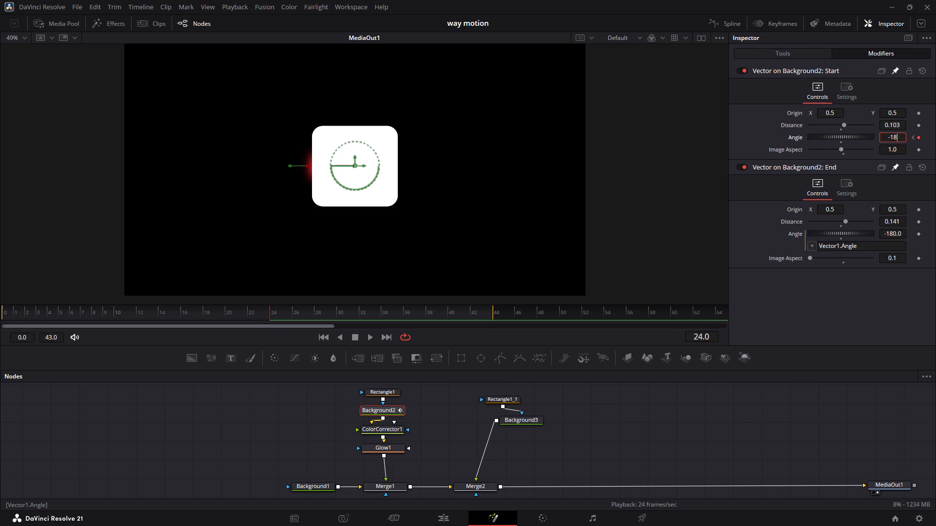
key("BackSpace")
key("BackSpace")
key("BackSpace")
key("BackSpace")
type("720")
key("Return")
Play back the glow animation with the vector controls hidden to check its speed and direction, and stop playback.
left_click(705, 213)
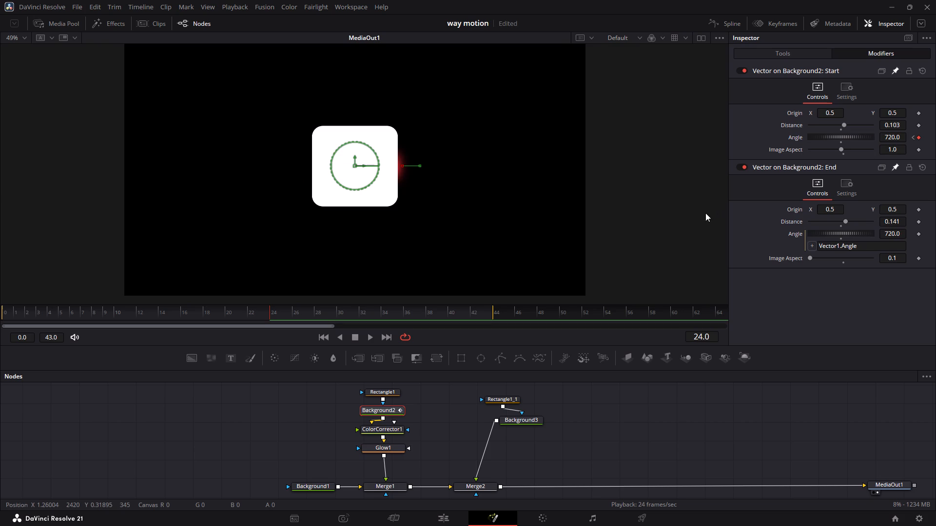
key("space")
left_click(650, 416)
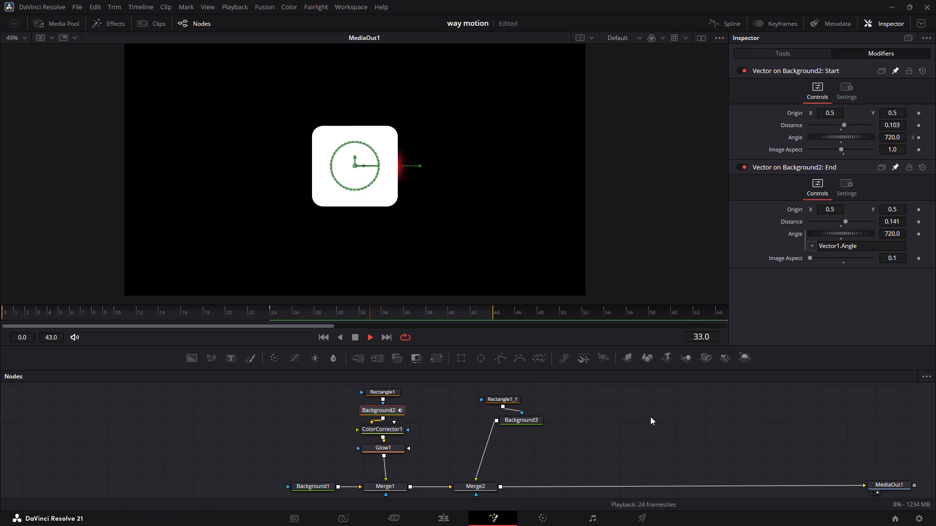
double_click(650, 416)
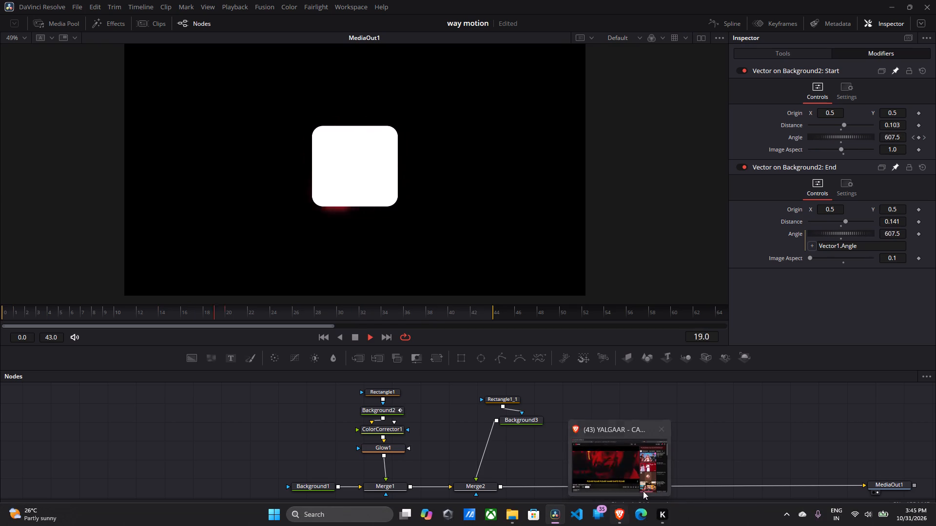
left_click(555, 380)
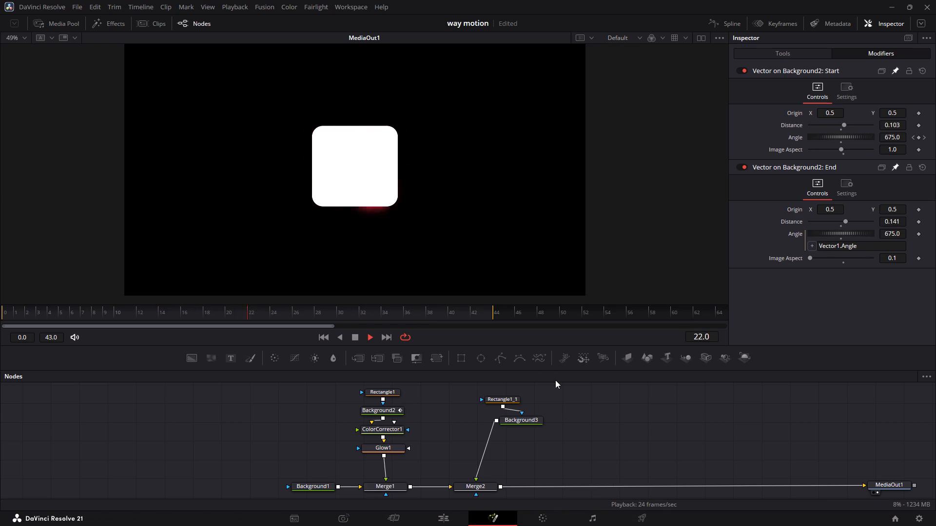
key("space")
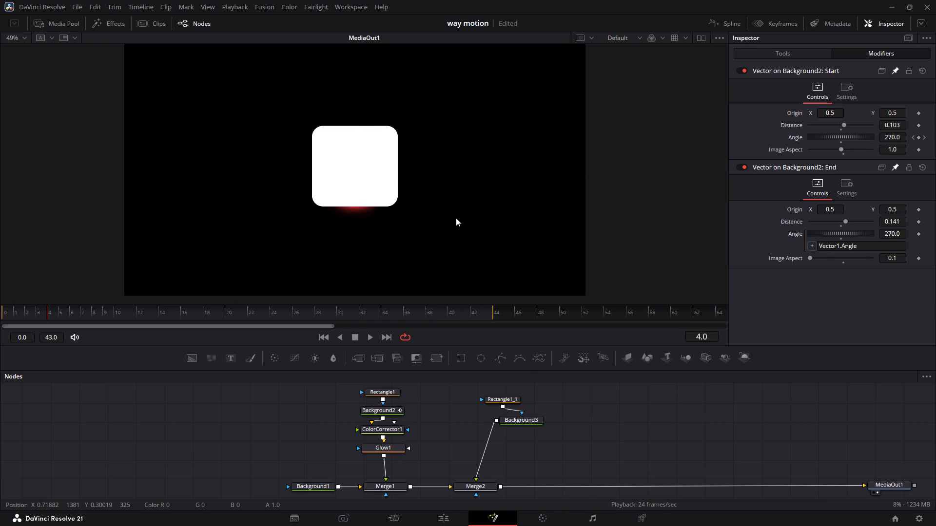
Select Background2 and set its Start vector's distance to about 0.139.
left_click(374, 396)
left_click(389, 421)
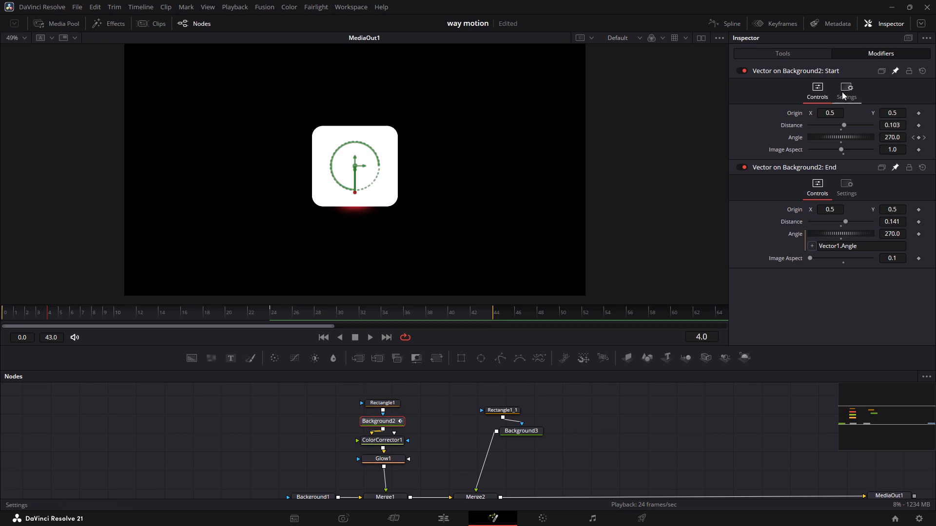
left_click_drag(886, 124, 903, 123)
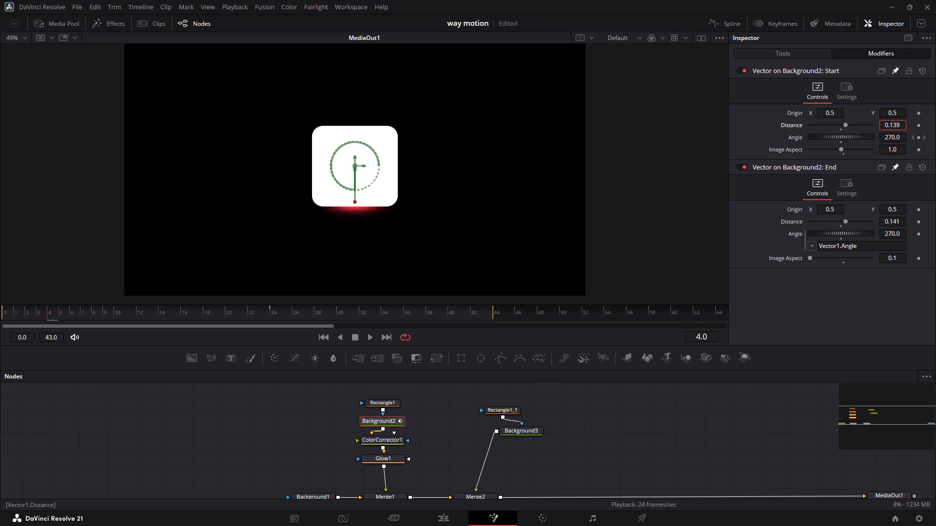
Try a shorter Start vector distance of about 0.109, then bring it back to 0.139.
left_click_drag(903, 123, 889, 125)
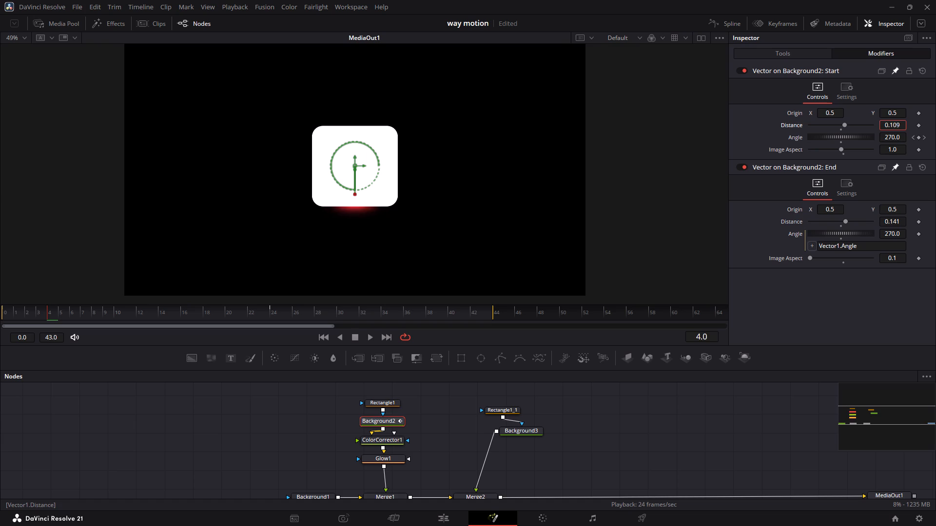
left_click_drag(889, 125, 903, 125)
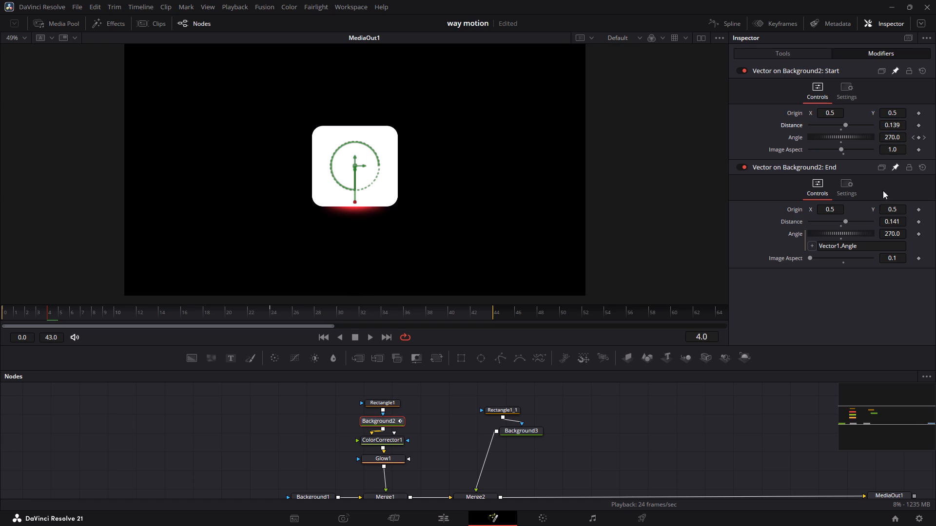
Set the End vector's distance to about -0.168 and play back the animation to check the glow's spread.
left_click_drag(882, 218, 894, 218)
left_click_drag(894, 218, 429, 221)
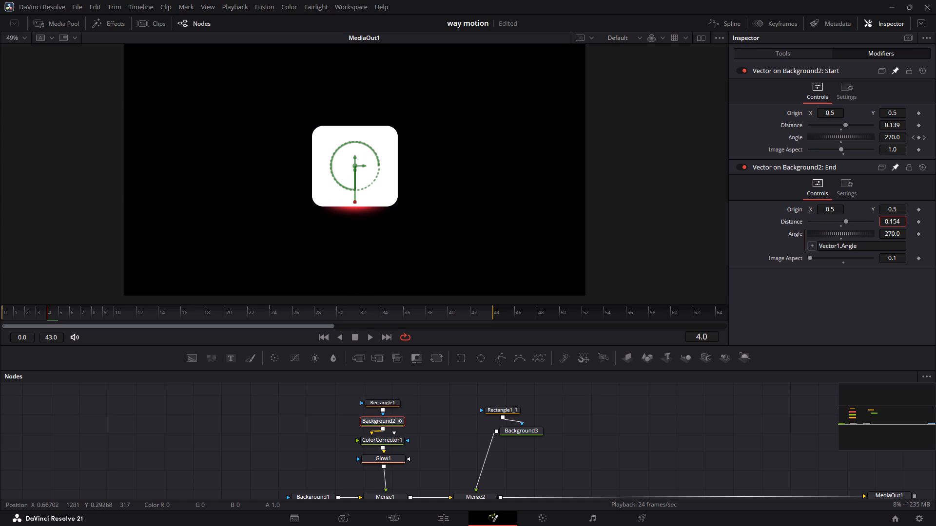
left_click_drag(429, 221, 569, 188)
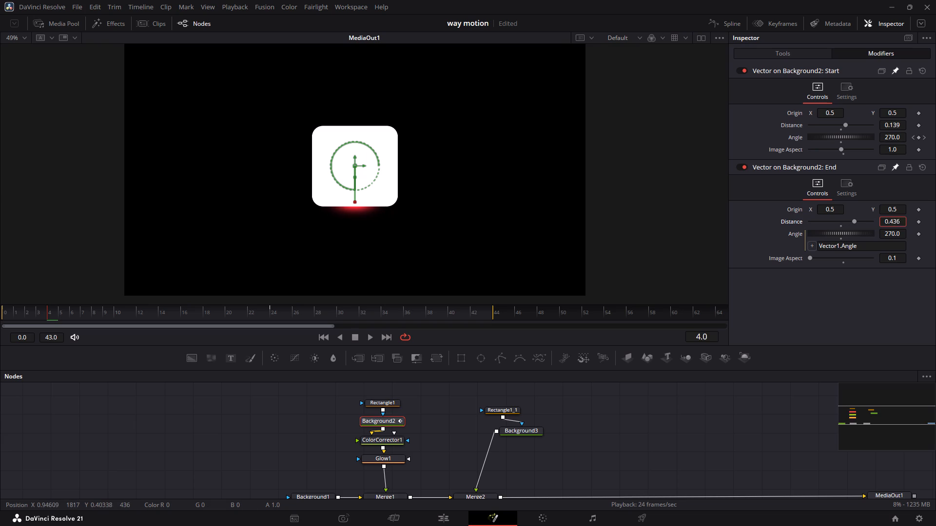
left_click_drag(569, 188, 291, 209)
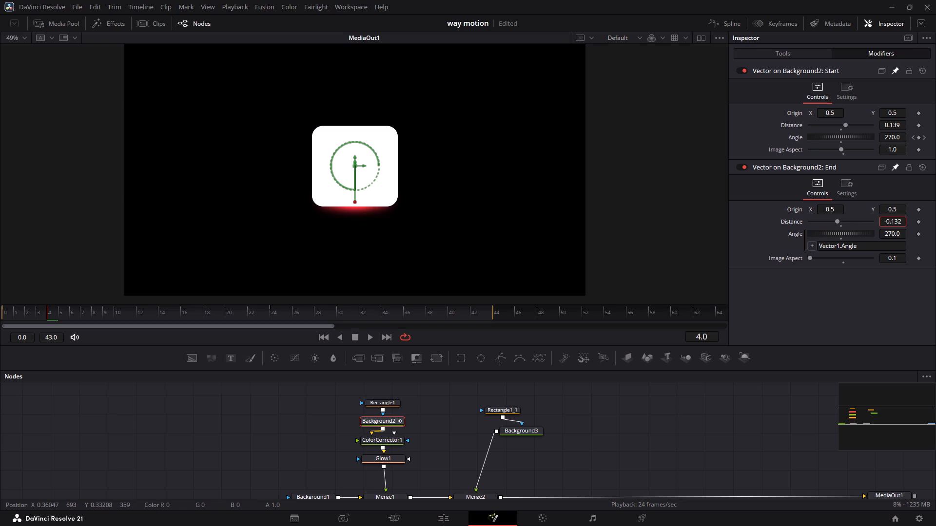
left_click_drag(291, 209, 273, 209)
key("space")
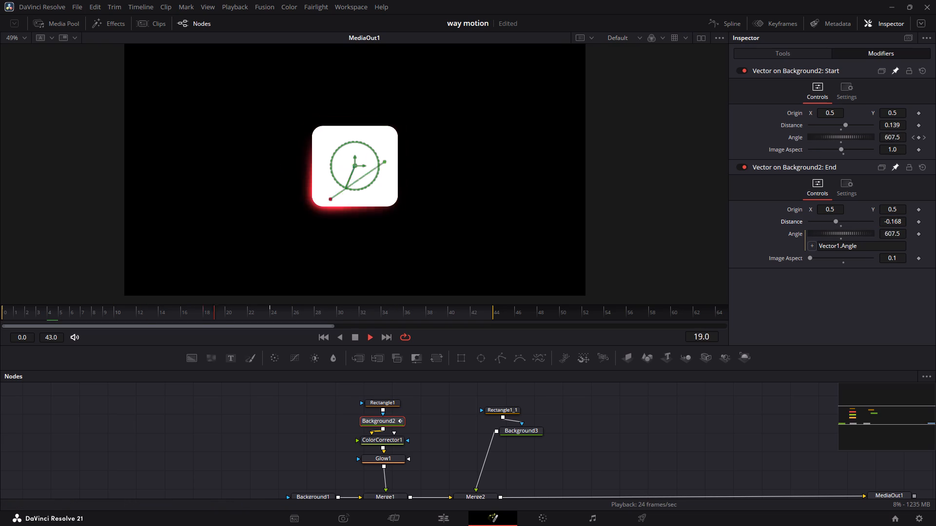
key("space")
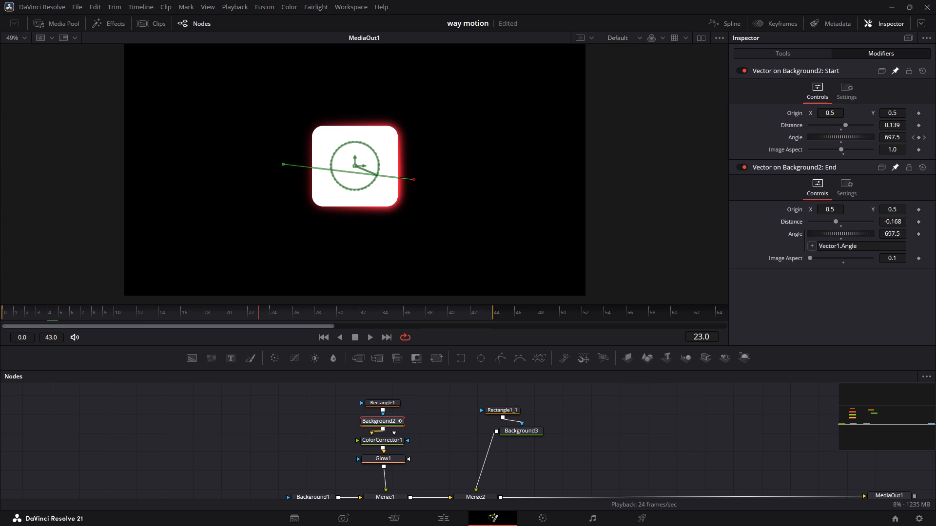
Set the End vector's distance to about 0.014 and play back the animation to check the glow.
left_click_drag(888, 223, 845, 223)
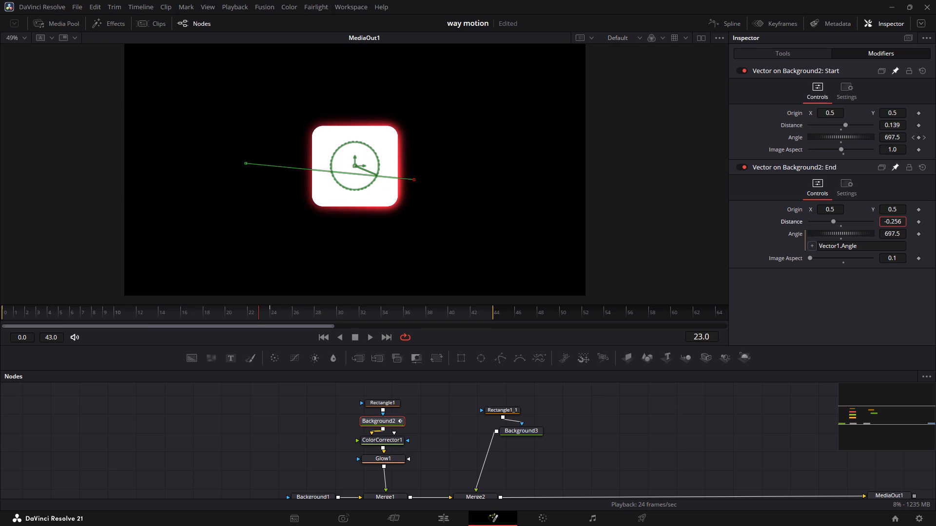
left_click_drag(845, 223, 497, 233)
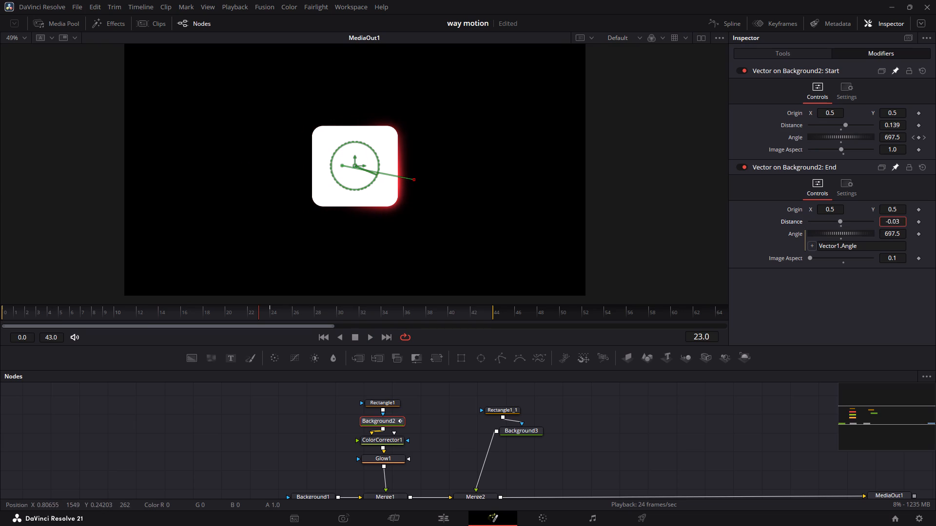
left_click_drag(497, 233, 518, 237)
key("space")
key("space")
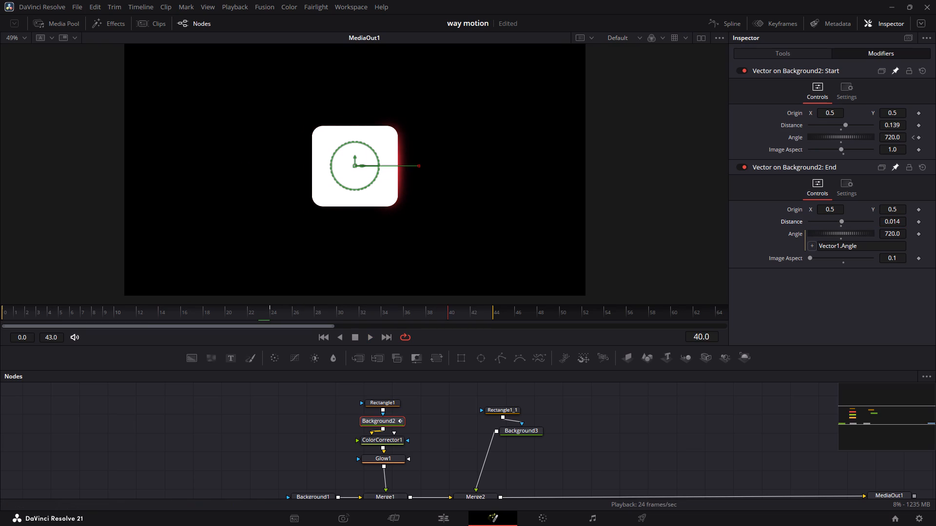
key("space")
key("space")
Set the End vector's distance to about 0.043 and play back the animation to check the glow.
left_click_drag(883, 221, 897, 221)
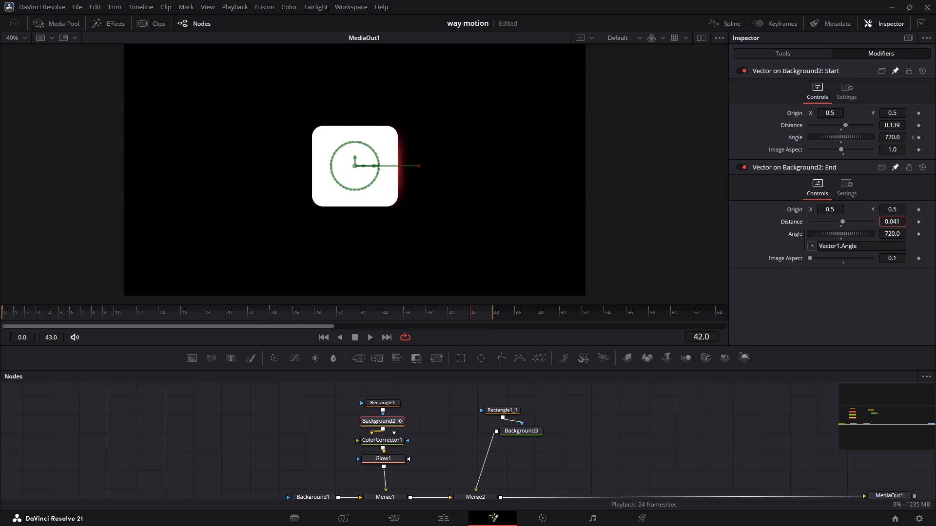
left_click_drag(897, 221, 897, 221)
key("space")
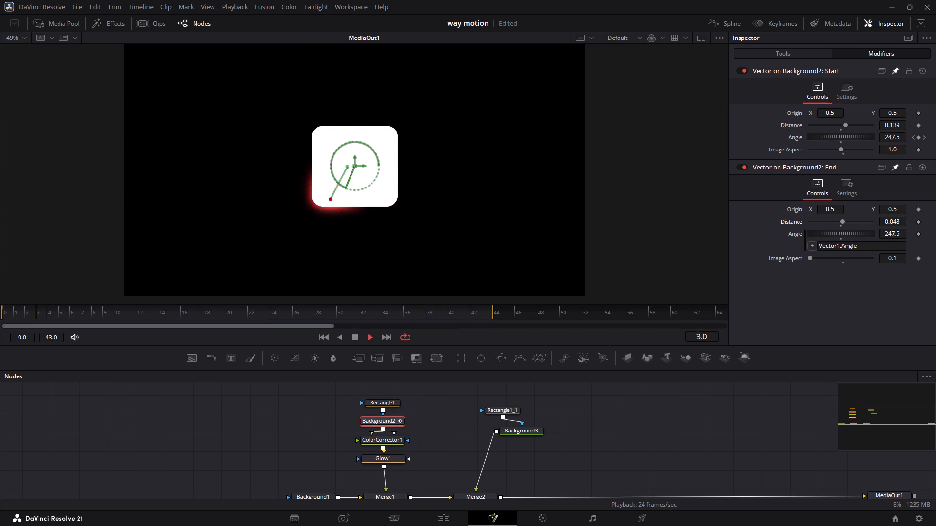
key("space")
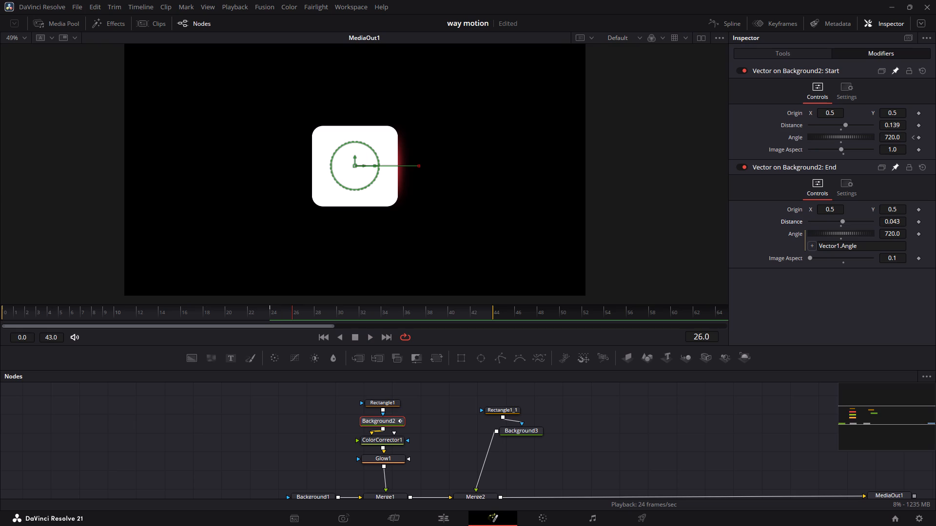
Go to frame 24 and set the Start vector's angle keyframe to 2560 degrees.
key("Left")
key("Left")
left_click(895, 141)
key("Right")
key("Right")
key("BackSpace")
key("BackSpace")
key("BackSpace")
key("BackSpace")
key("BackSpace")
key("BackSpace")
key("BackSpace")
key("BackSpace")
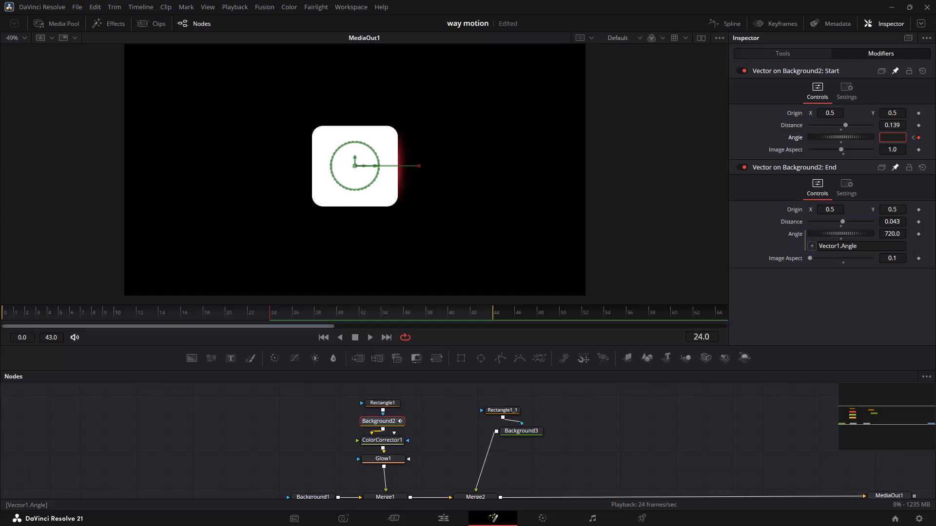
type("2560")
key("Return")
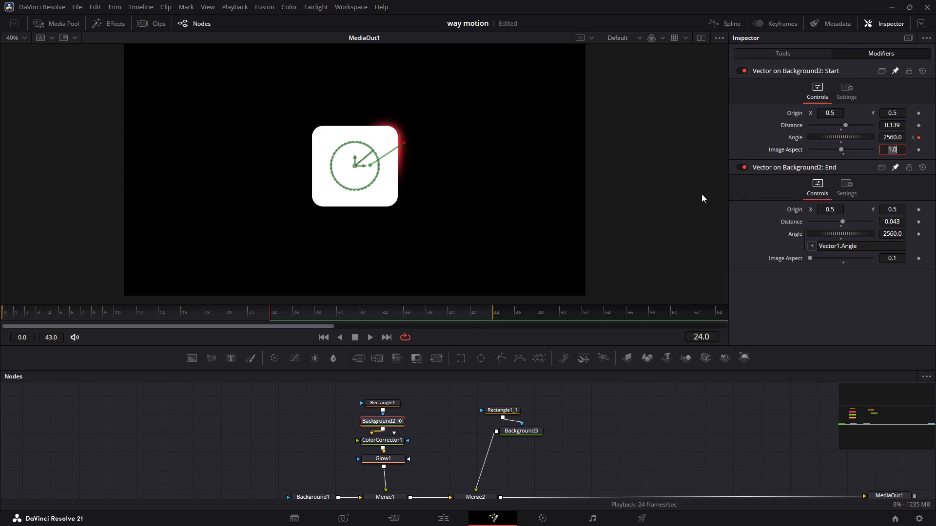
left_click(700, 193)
Play back the animation to check the glow's rotation speed, and stop playback.
key("space")
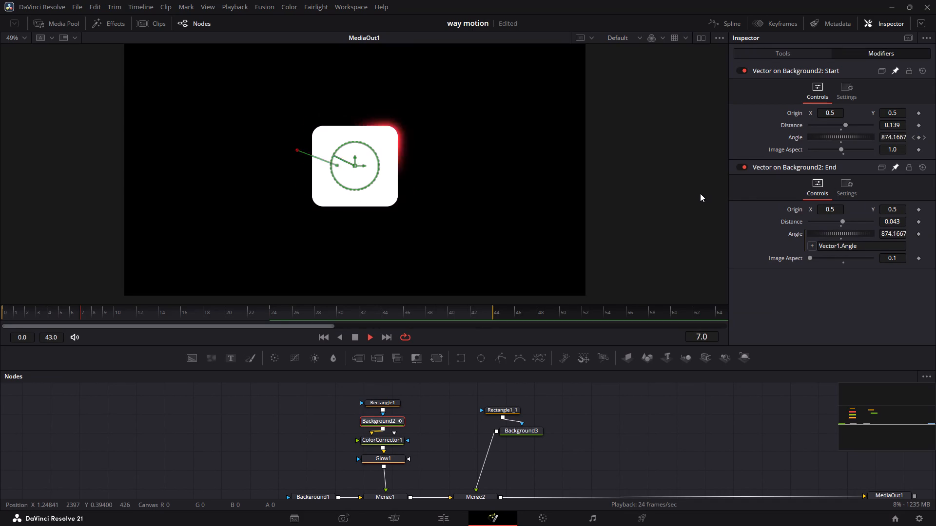
key("space")
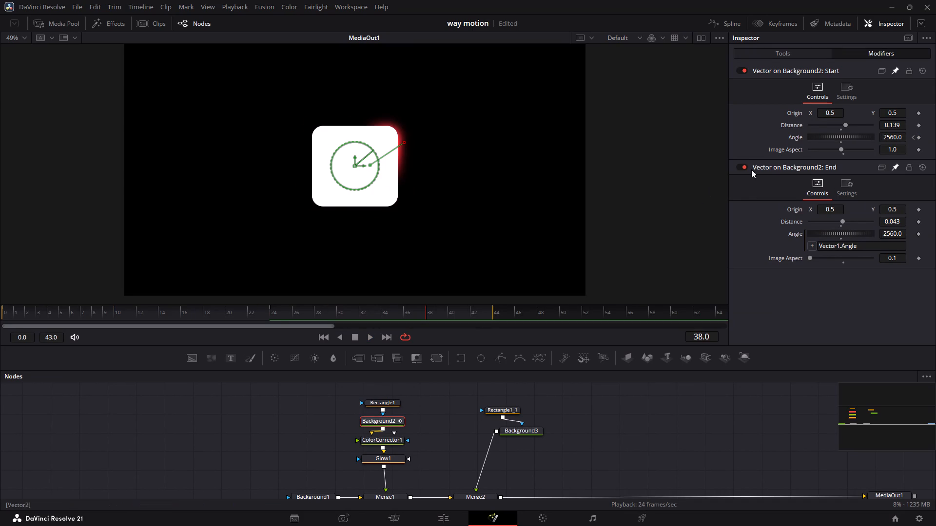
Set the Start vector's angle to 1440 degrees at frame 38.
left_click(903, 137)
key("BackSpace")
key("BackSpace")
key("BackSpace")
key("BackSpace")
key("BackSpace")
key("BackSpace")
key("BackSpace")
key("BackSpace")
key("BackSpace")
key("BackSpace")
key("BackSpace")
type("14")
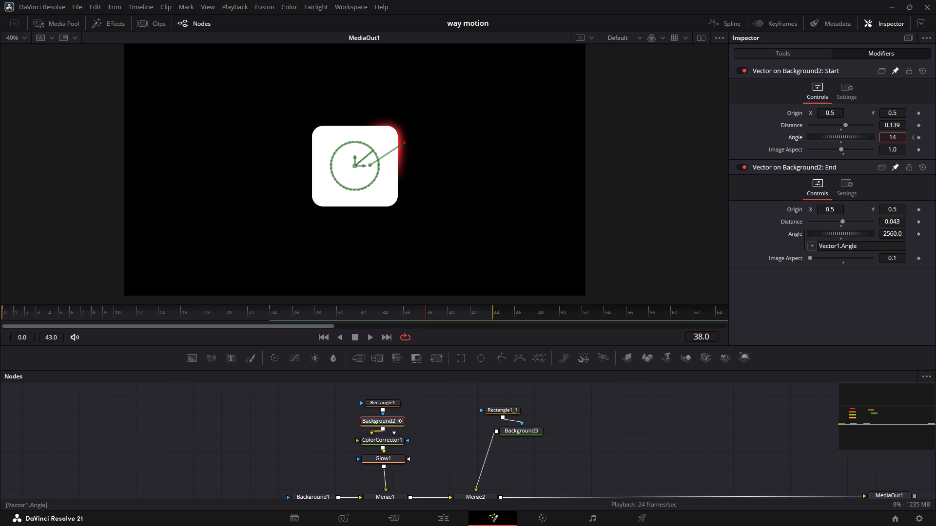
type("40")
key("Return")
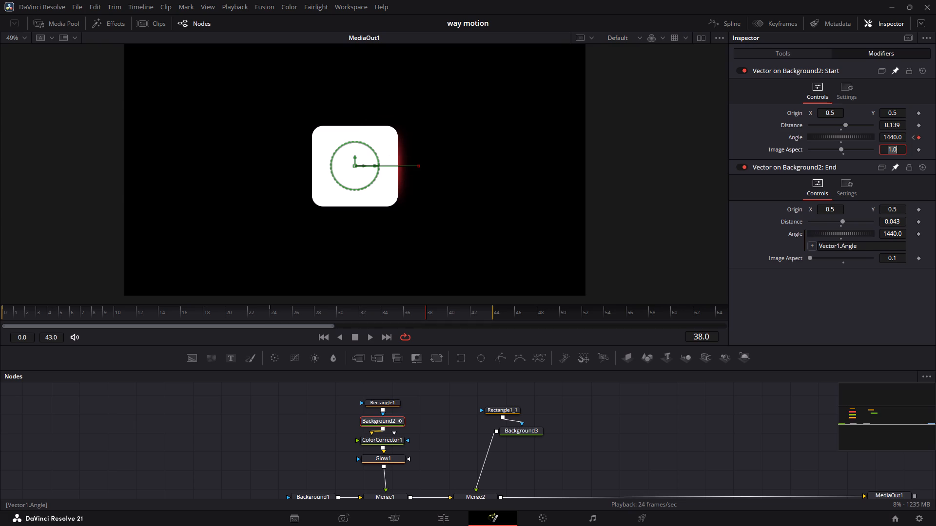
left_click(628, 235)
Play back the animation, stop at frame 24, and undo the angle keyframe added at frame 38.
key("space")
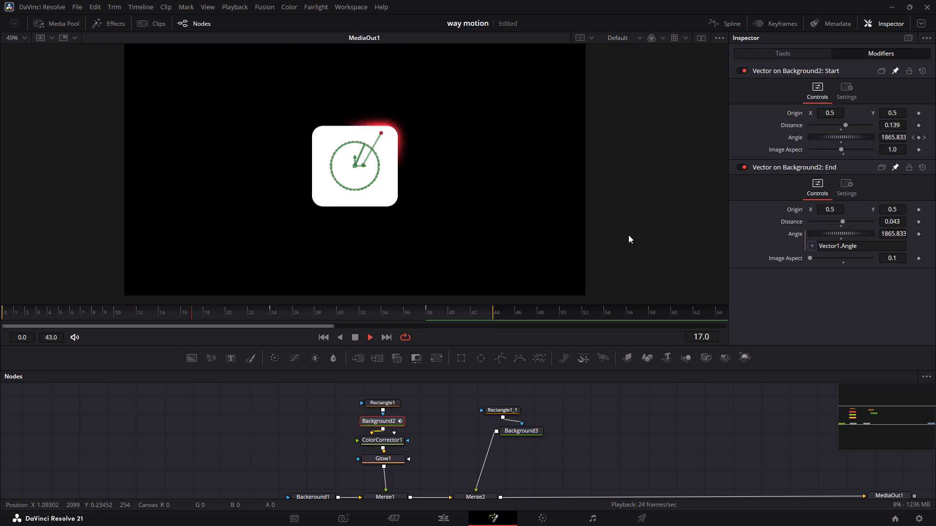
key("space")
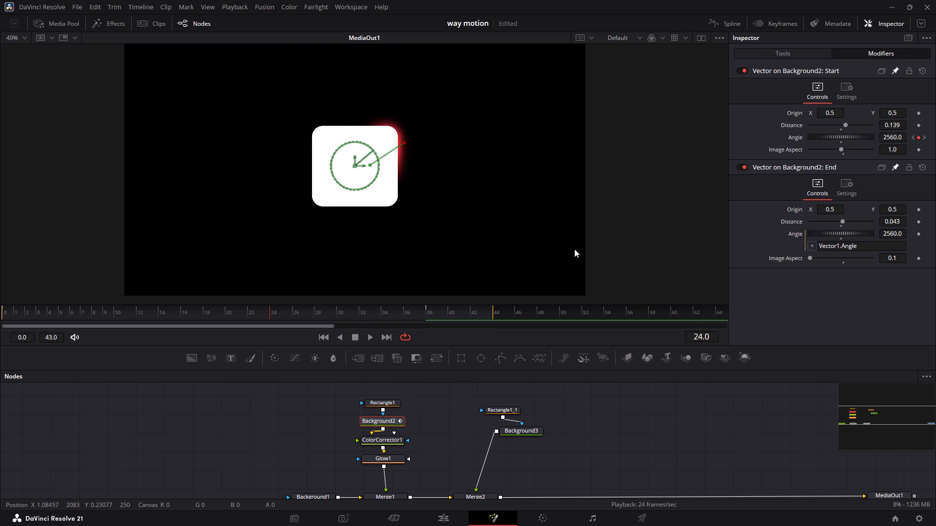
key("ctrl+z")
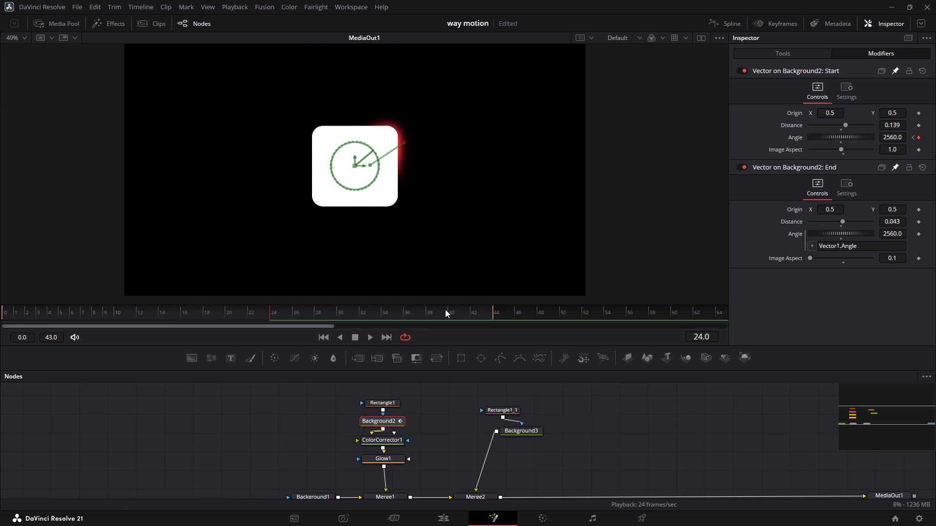
Set the Start vector's angle keyframe at frame 24 to 1440 degrees, keeping its image aspect at 1.0.
left_click(899, 139)
key("BackSpace")
key("BackSpace")
key("BackSpace")
key("BackSpace")
key("BackSpace")
key("BackSpace")
key("BackSpace")
key("BackSpace")
key("BackSpace")
key("BackSpace")
key("Right")
key("BackSpace")
type("1440")
key("Return")
key("space")
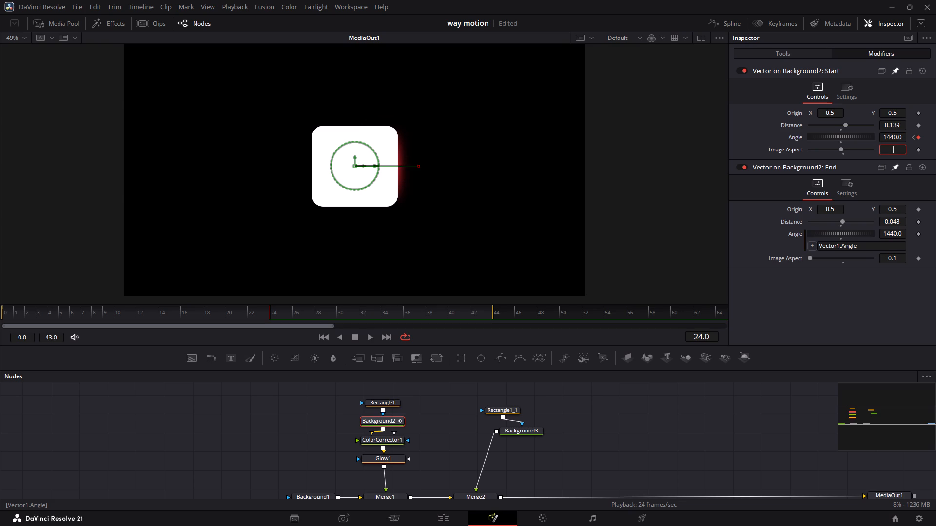
key("space")
left_click(890, 192)
Play back the animation to check the glow's travel around the square, and stop playback.
key("space")
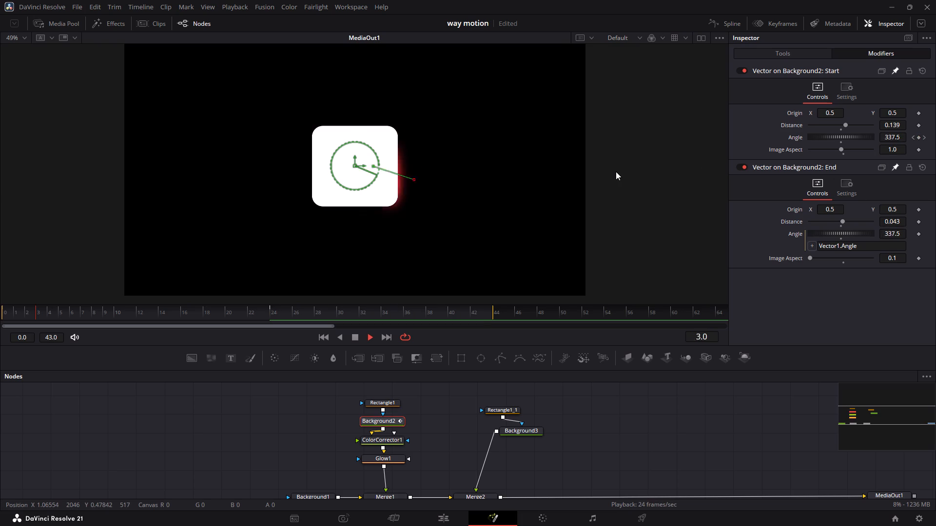
key("space")
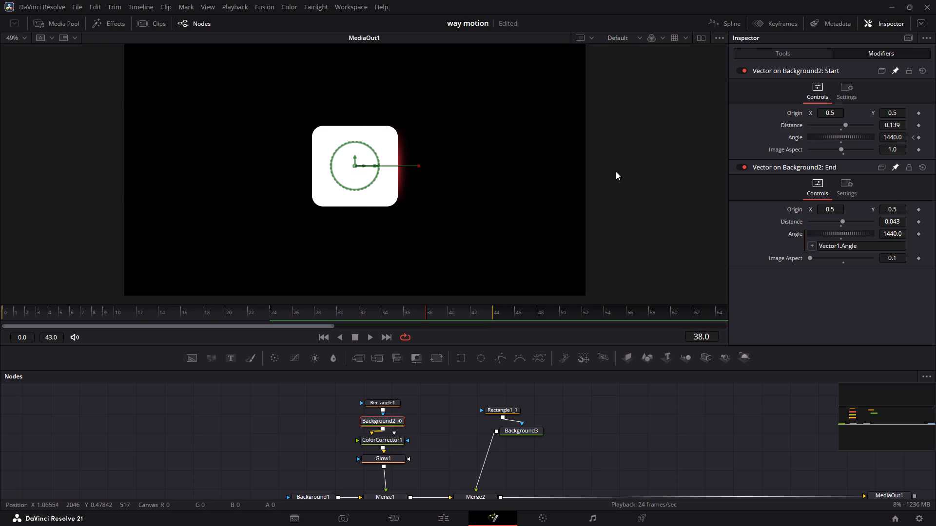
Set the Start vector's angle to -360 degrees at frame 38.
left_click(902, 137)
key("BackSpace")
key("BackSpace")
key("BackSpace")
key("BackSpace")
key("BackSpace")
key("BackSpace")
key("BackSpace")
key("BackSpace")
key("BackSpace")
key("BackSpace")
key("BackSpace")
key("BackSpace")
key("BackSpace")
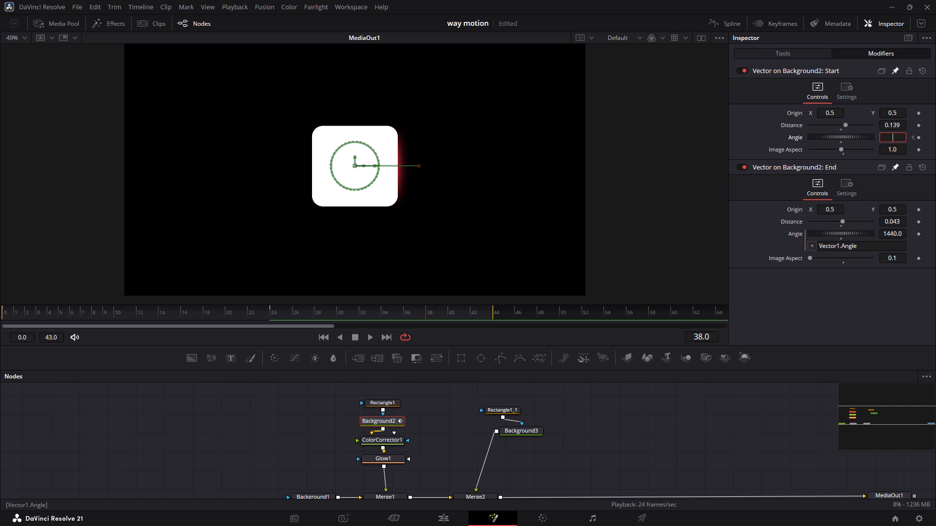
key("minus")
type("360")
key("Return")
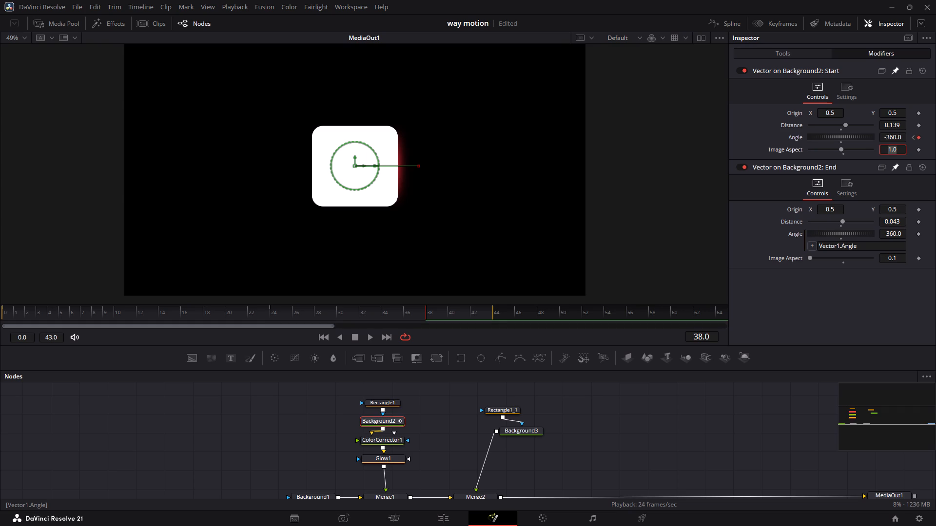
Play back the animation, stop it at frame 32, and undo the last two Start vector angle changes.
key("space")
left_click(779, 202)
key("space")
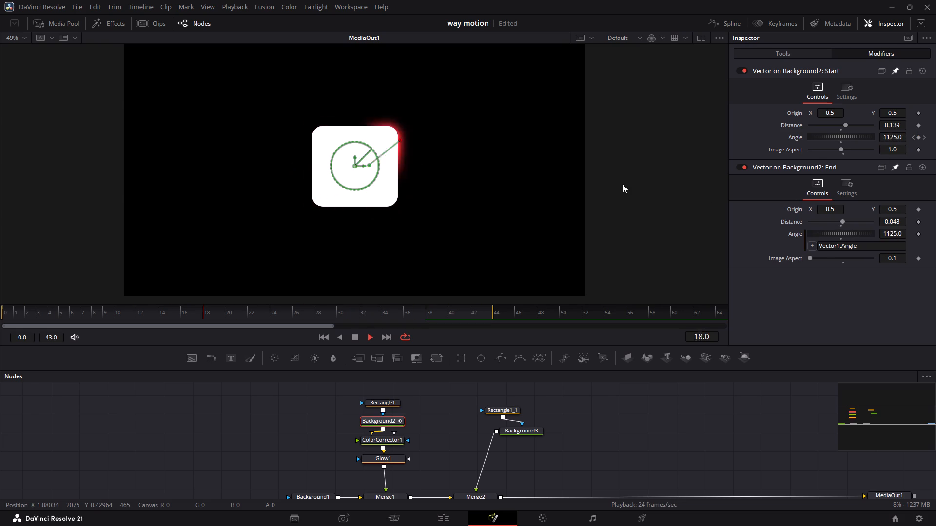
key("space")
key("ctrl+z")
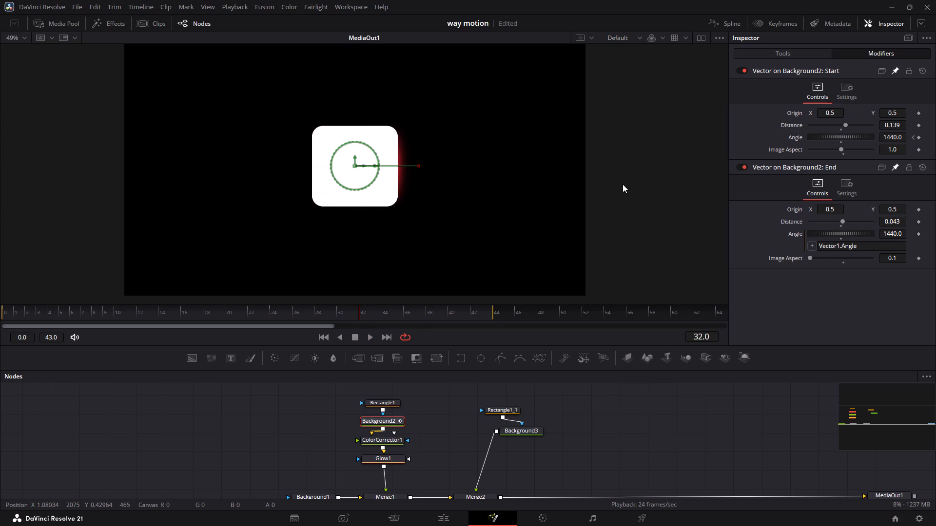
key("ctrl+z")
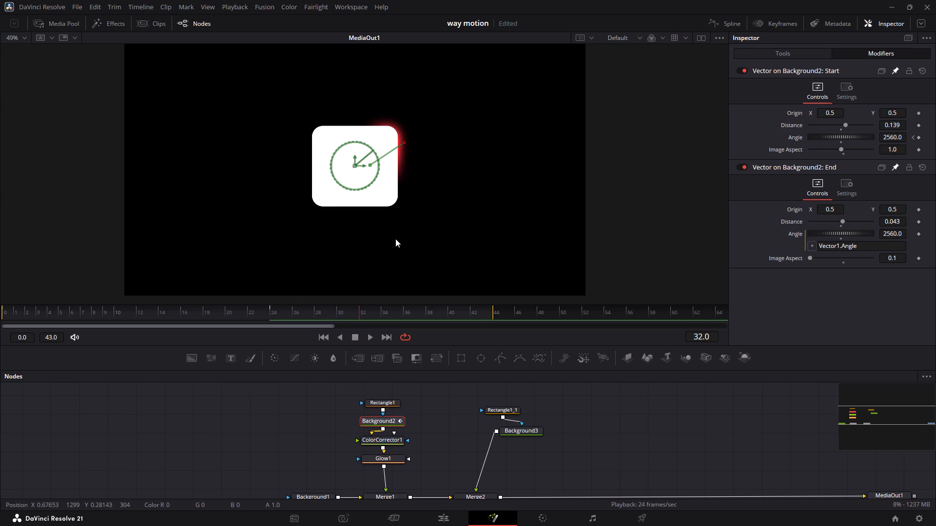
Set the Start vector's angle keyframe at frame 24 to -360 degrees.
left_click(267, 307)
key("Right")
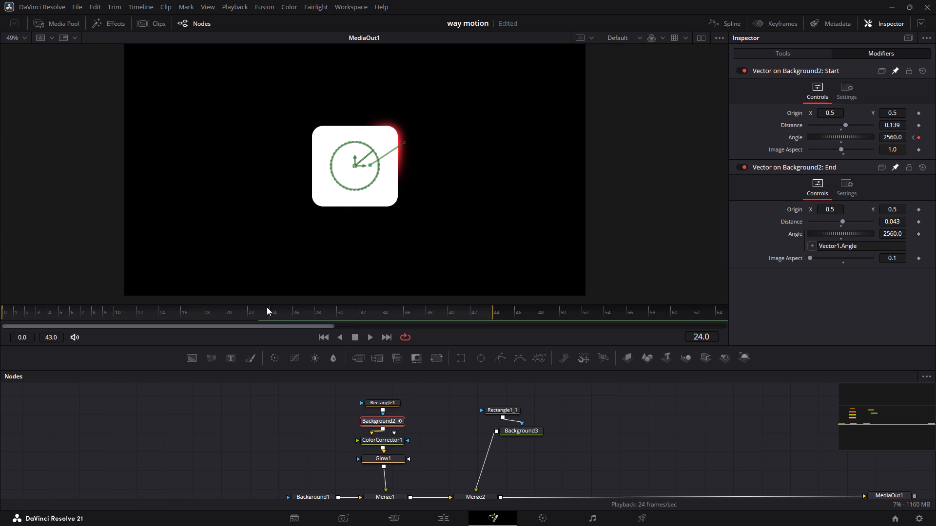
left_click(897, 139)
key("ctrl+BackSpace")
key("ctrl+BackSpace")
key("ctrl+BackSpace")
key("Right")
key("BackSpace")
key("Right")
key("BackSpace")
type("-360")
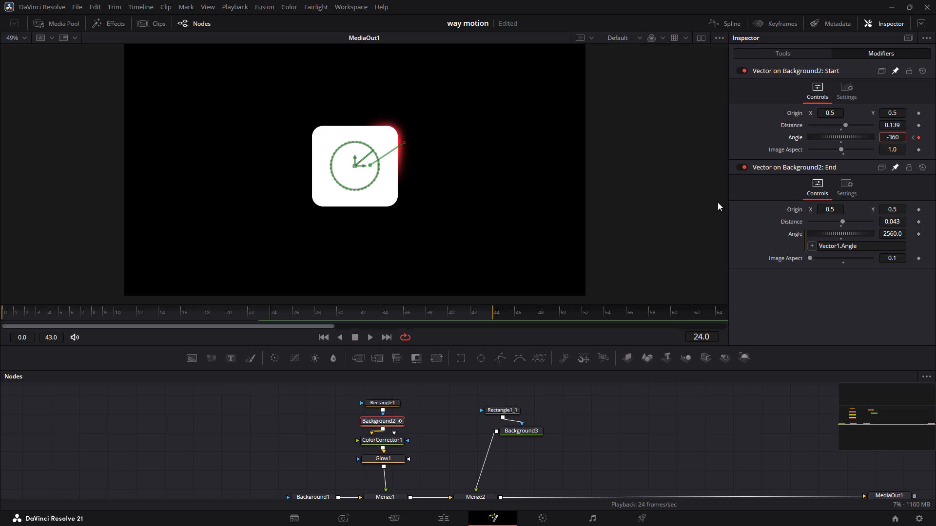
left_click(684, 205)
Play back the animation to check the glow's travel, including with all nodes deselected so the viewer controls are hidden.
key("space")
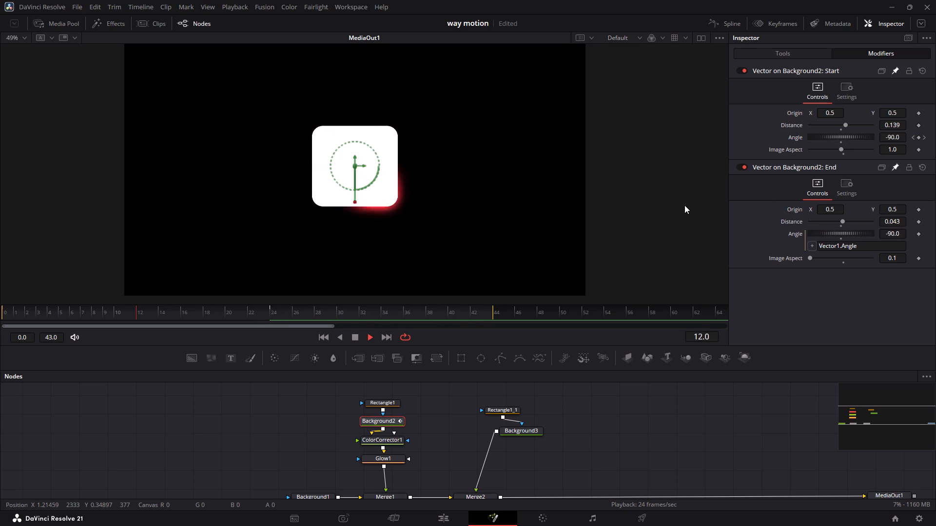
key("space")
key("space")
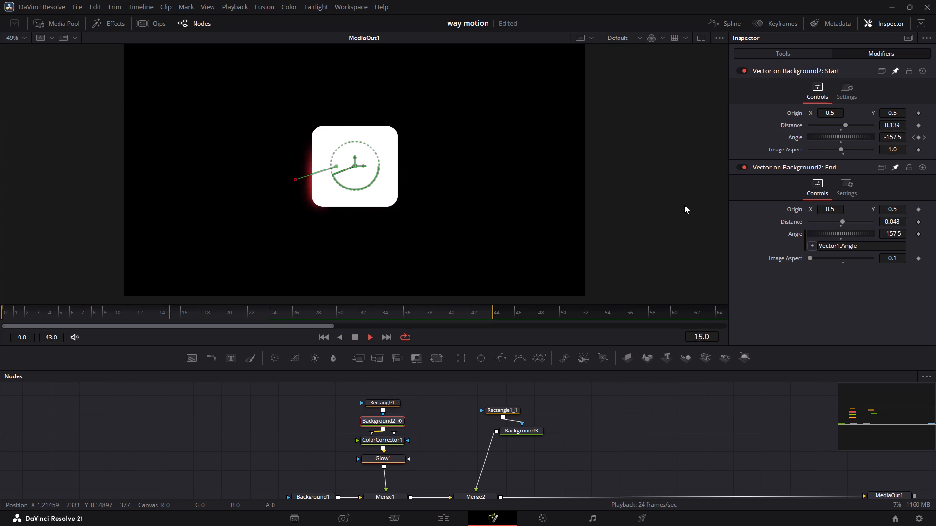
key("space")
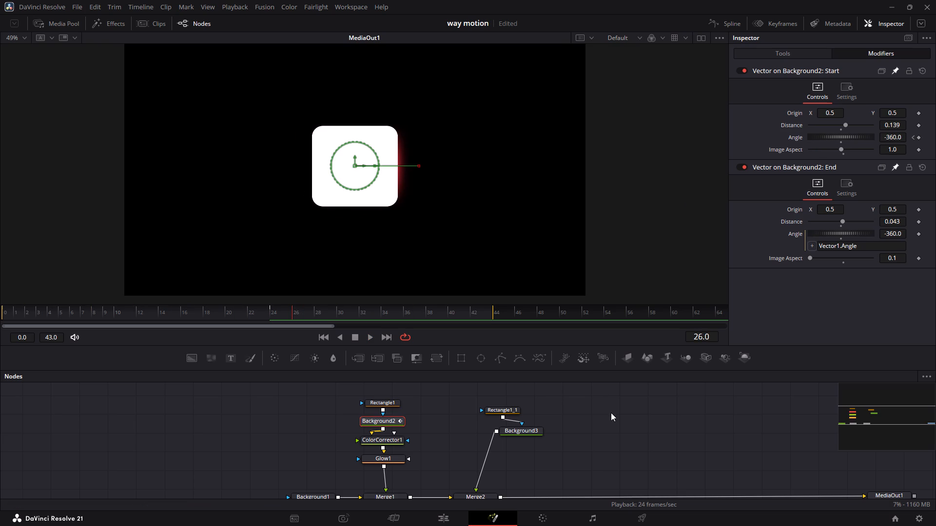
left_click(611, 413)
left_click(611, 413)
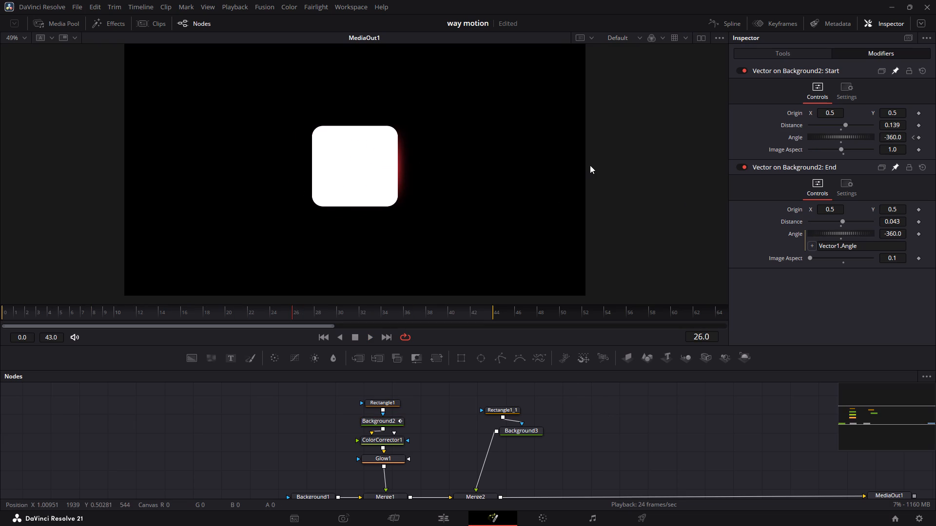
key("space")
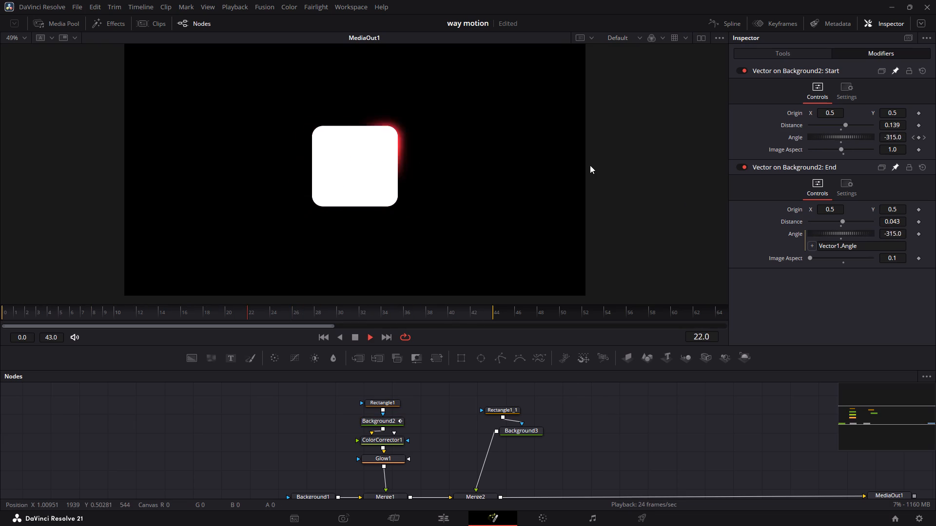
key("space")
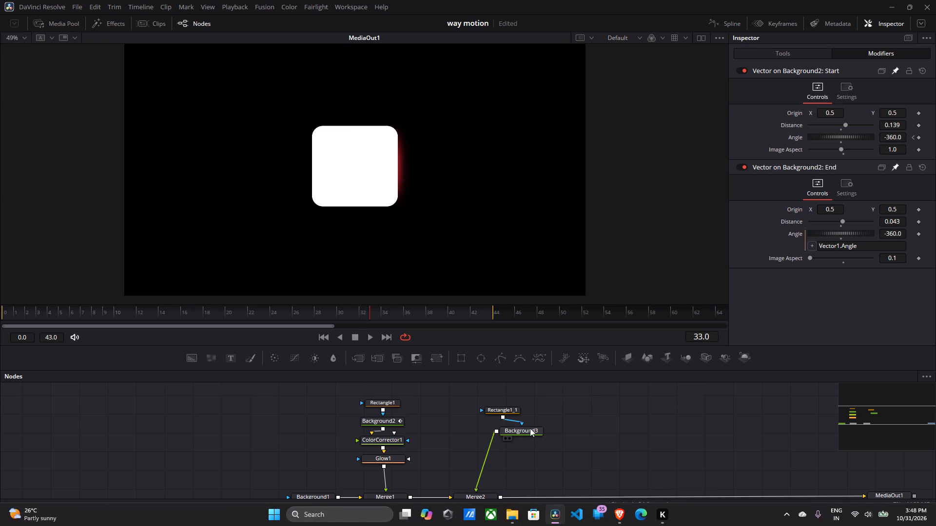
Add a Bevel node between Background3 and Merge2, and position it below Background3 in the node graph.
left_click(530, 429)
key("space")
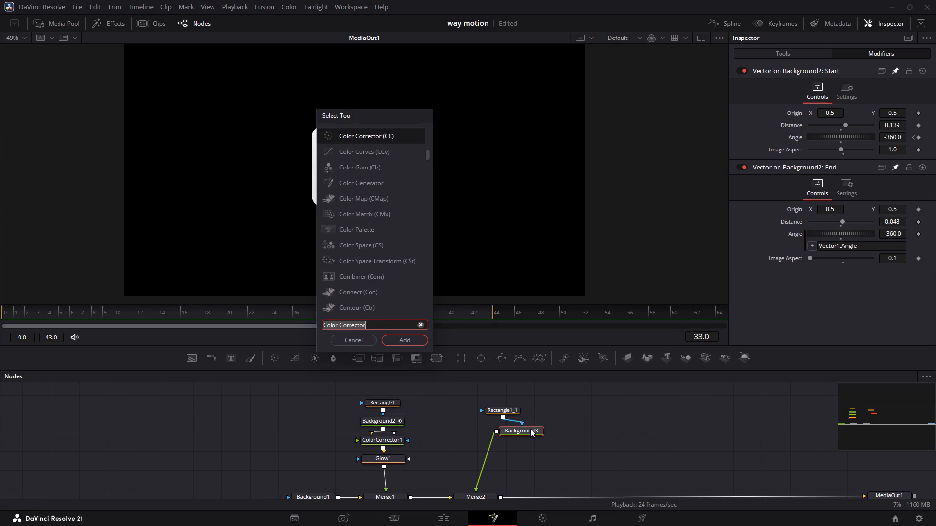
type("bel")
key("BackSpace")
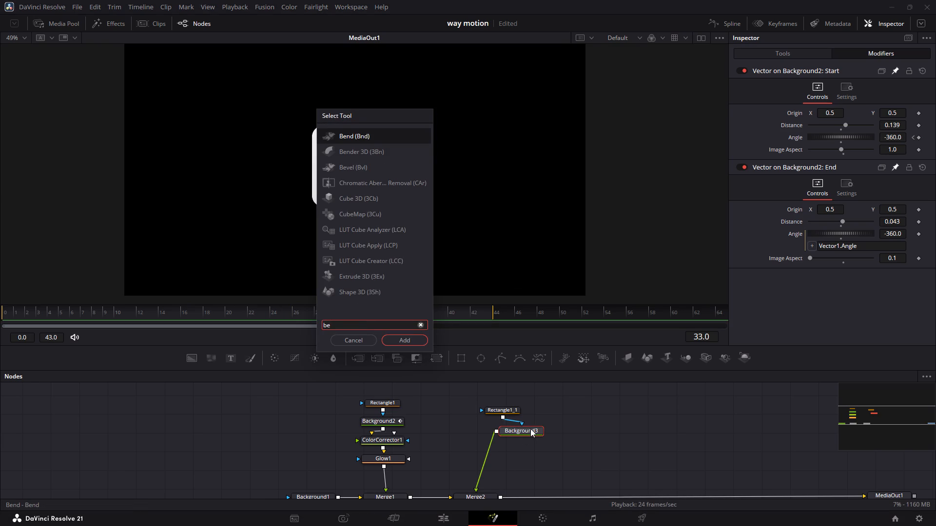
key("Down")
key("Down")
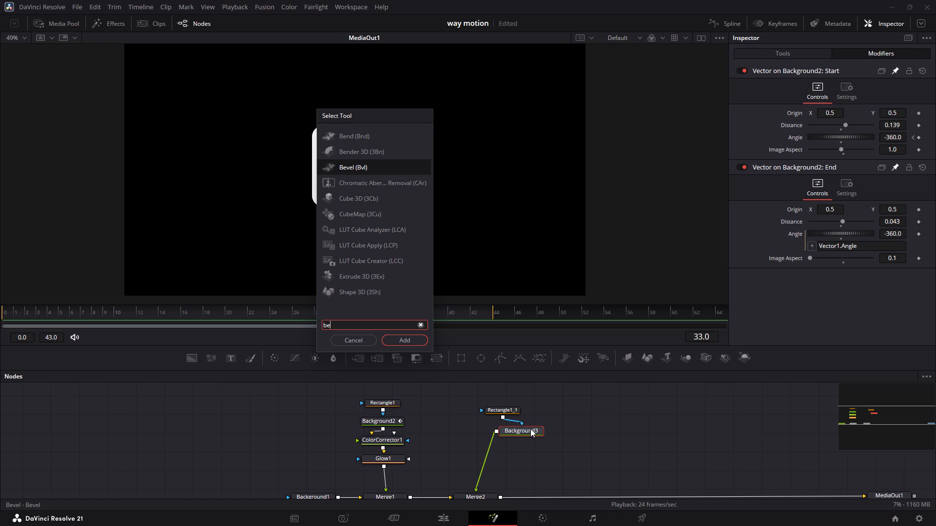
key("Return")
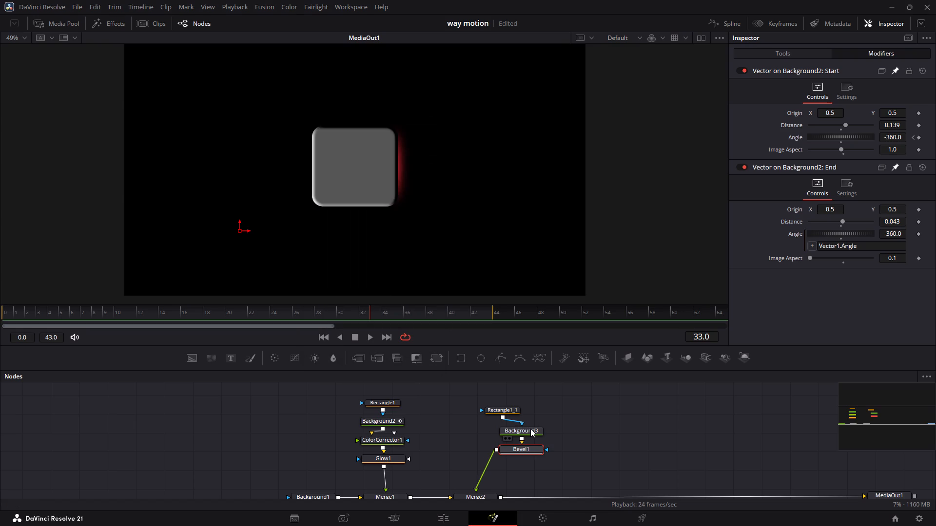
left_click_drag(533, 453, 507, 464)
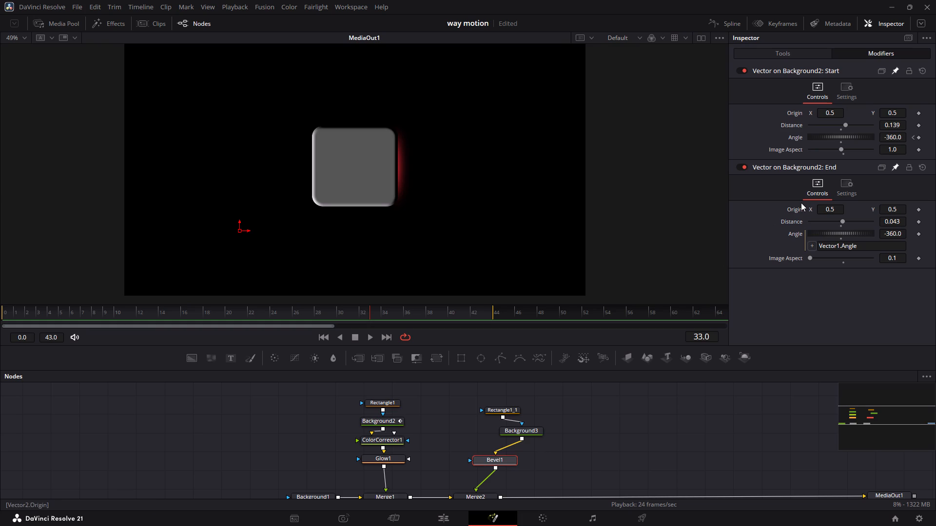
Set the Bevel node's filter to Gaussian.
left_click(813, 51)
left_click(851, 115)
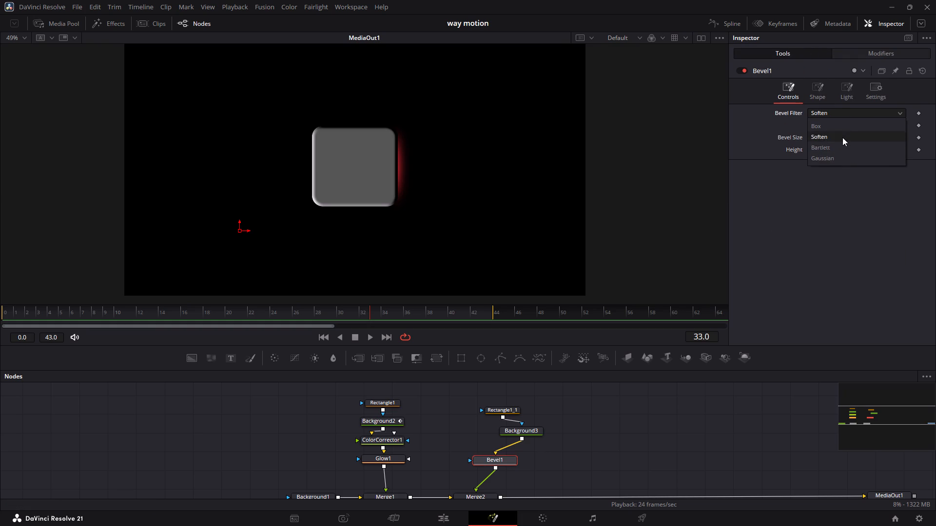
left_click(838, 138)
left_click(841, 113)
left_click(842, 157)
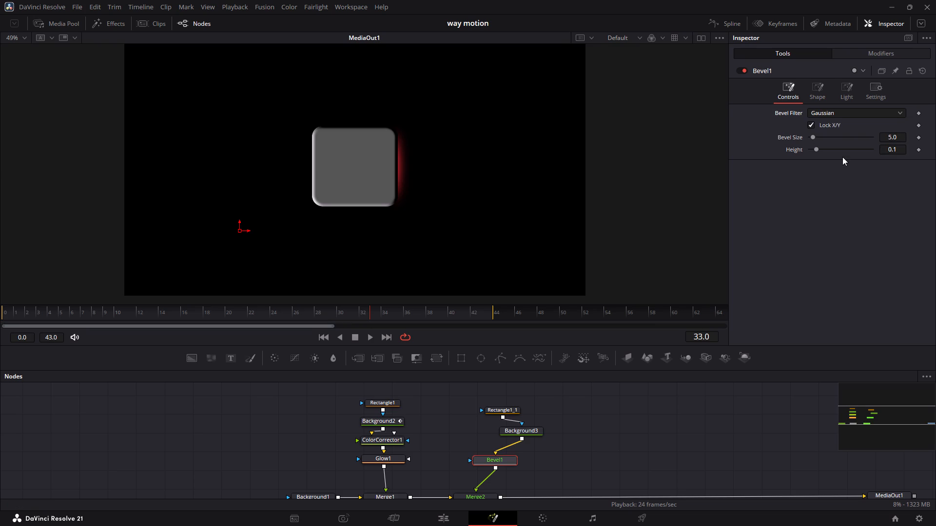
Move the bevel's light horizontally to an X position of about 0.748.
left_click(825, 88)
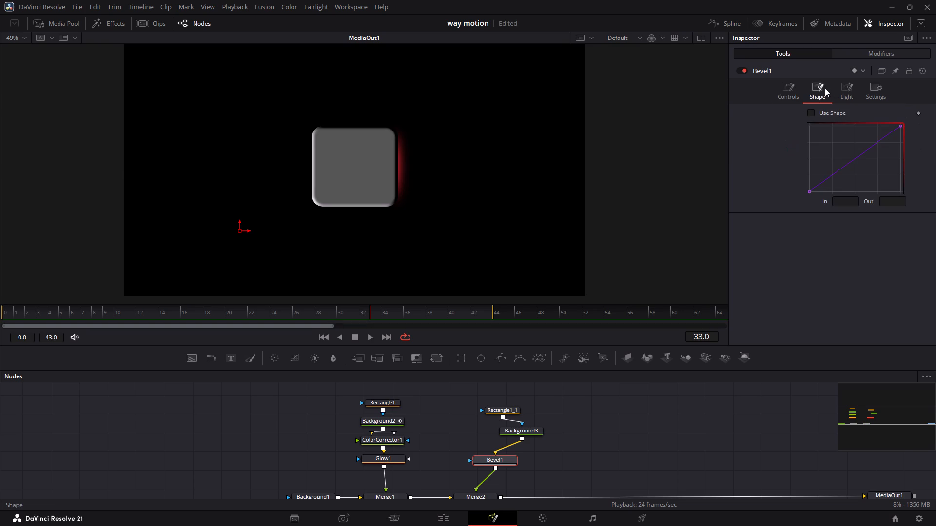
left_click(853, 90)
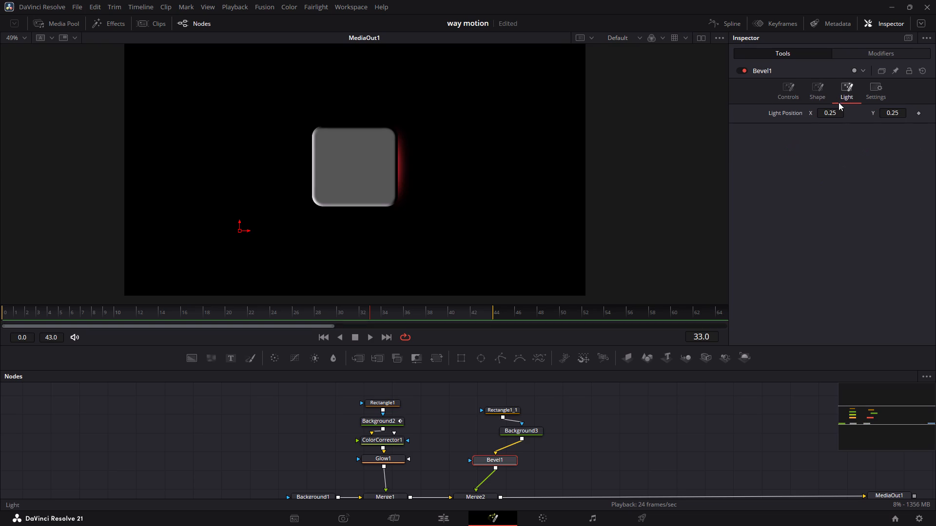
left_click_drag(835, 114, 809, 118)
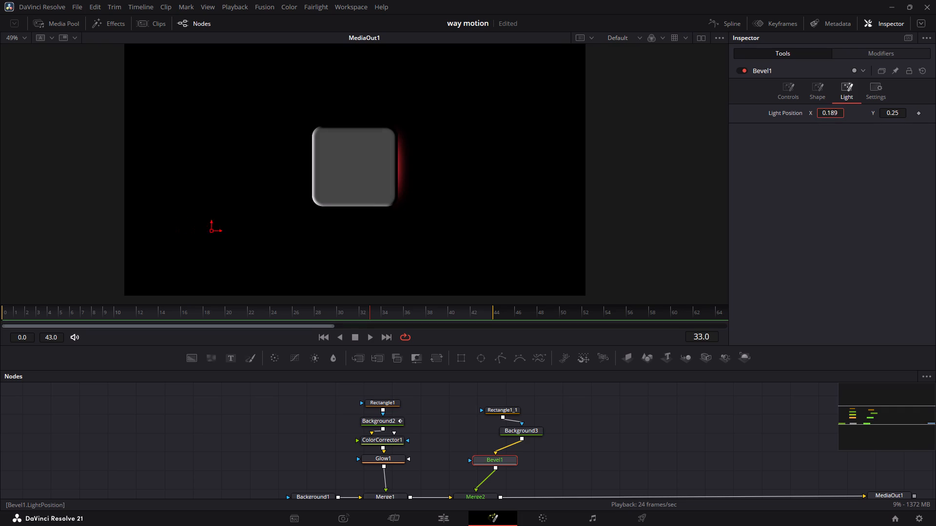
left_click_drag(809, 118, 492, 111)
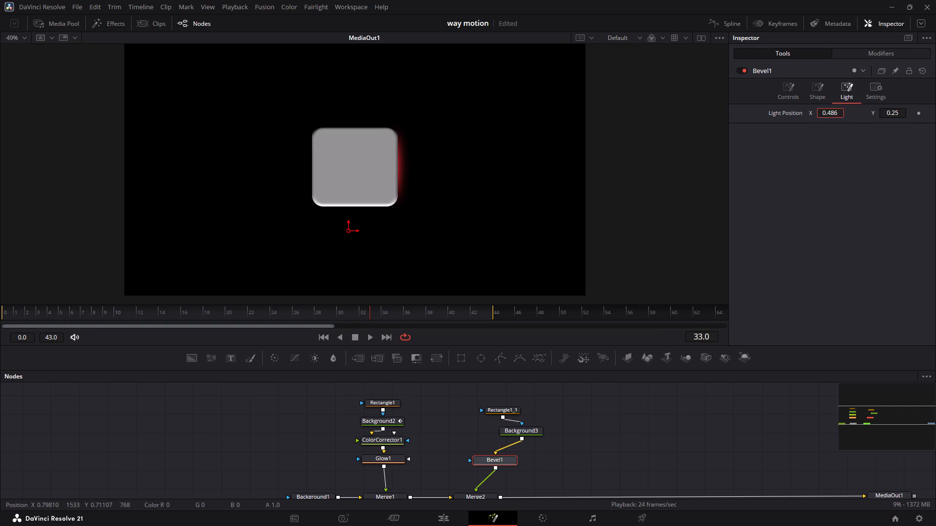
left_click_drag(492, 111, 348, 0)
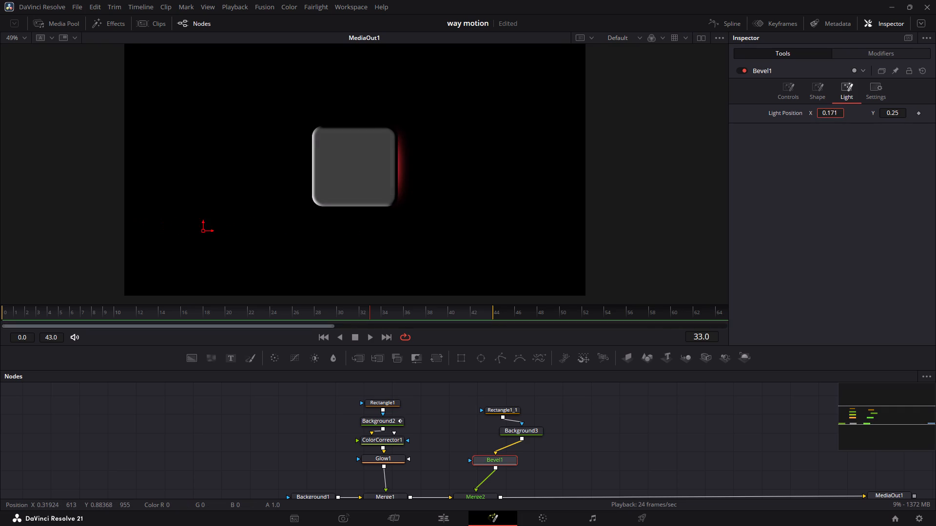
left_click_drag(348, 0, 630, 33)
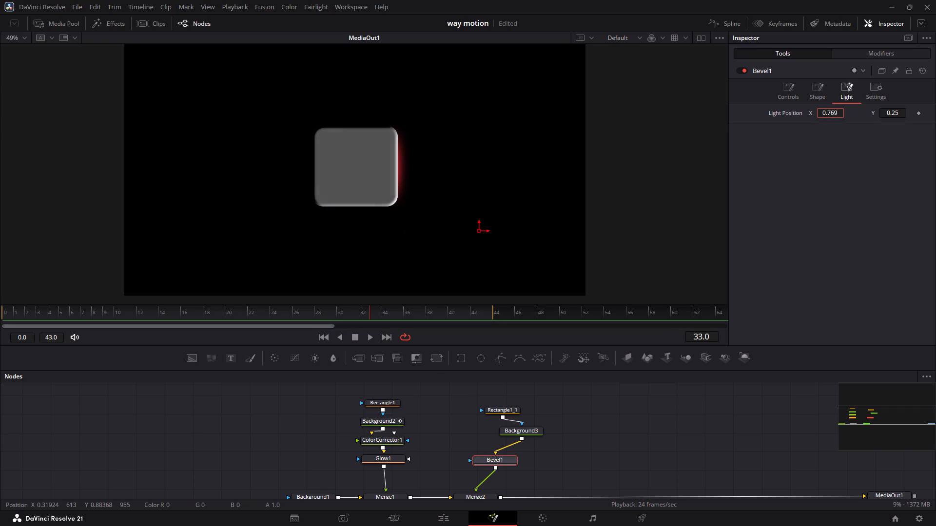
left_click_drag(630, 33, 620, 74)
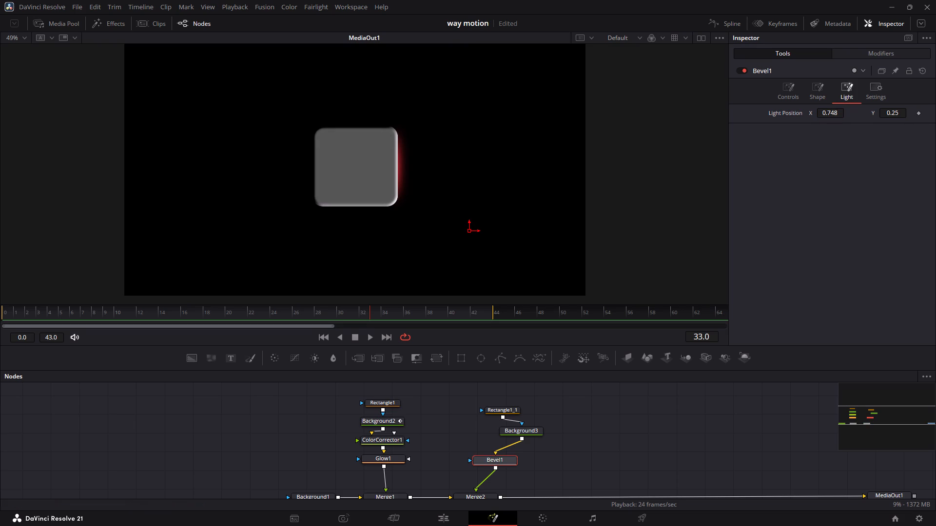
Move the bevel's light vertically to a Y position of about 0.174.
left_click_drag(889, 113, 495, 111)
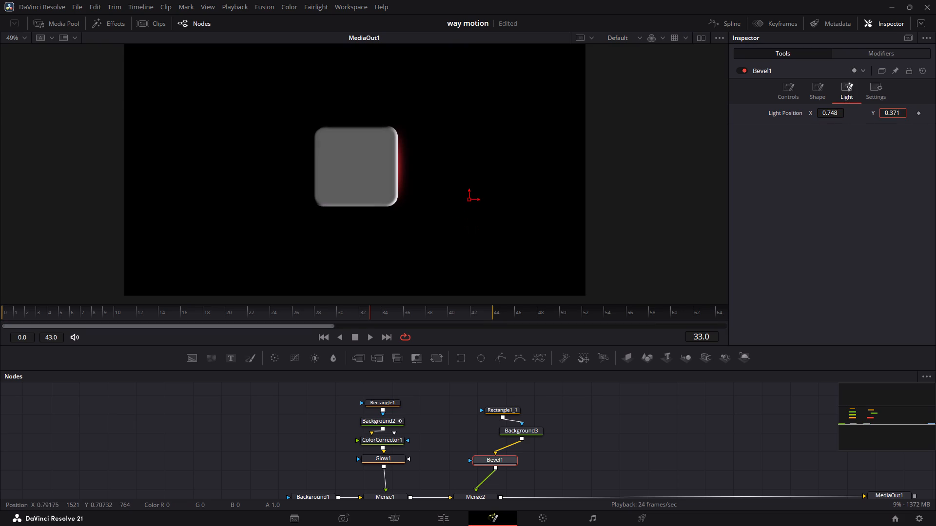
left_click_drag(495, 111, 652, 1)
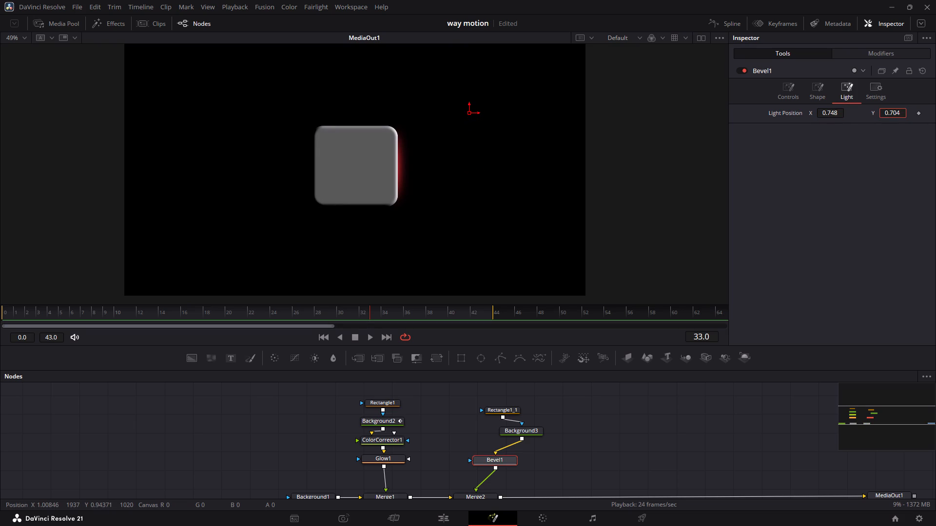
left_click_drag(652, 1, 793, 0)
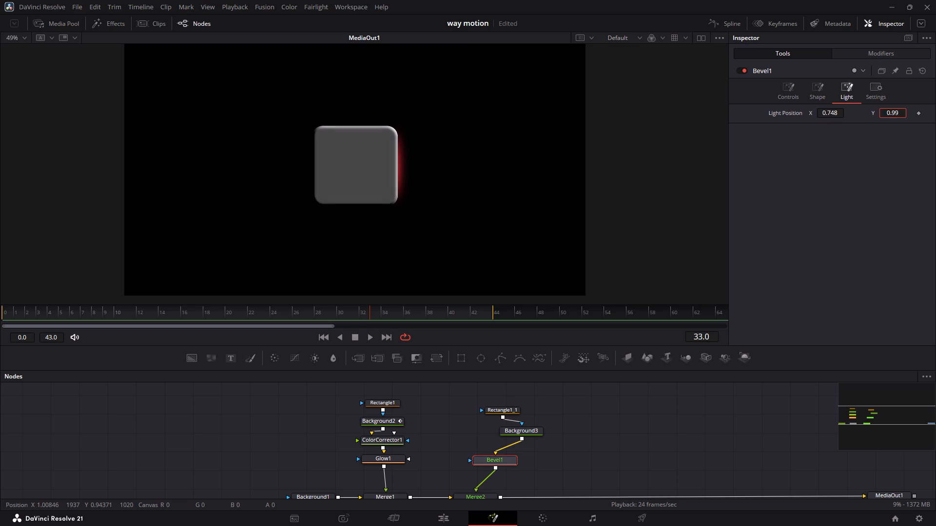
left_click_drag(793, 0, 388, 96)
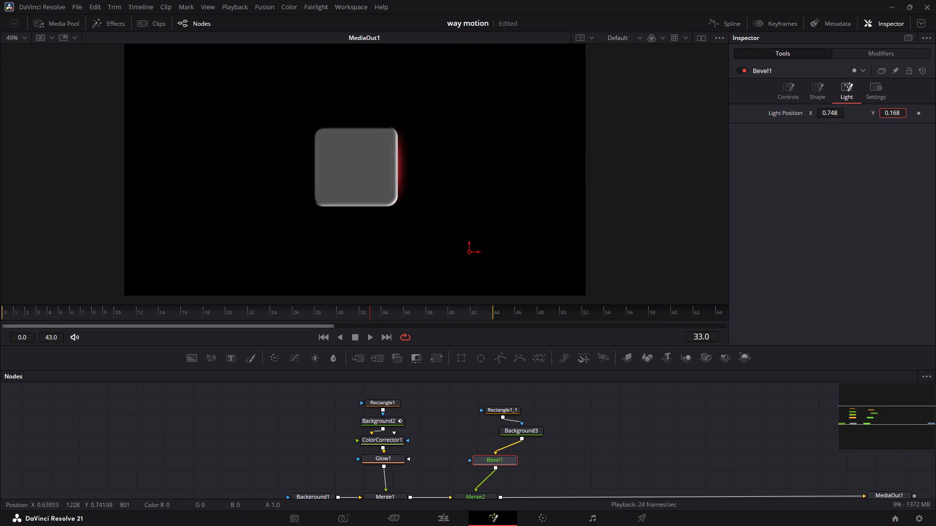
left_click_drag(388, 96, 375, 133)
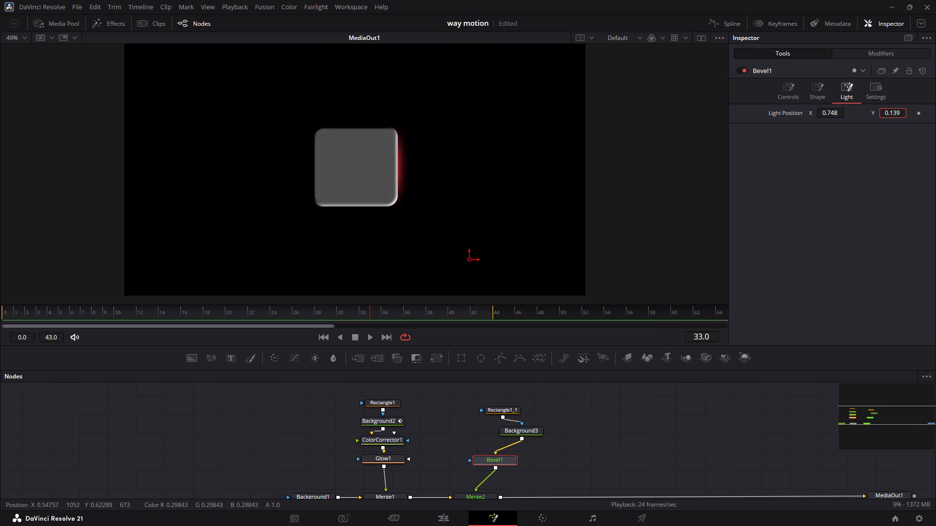
left_click_drag(375, 133, 501, 264)
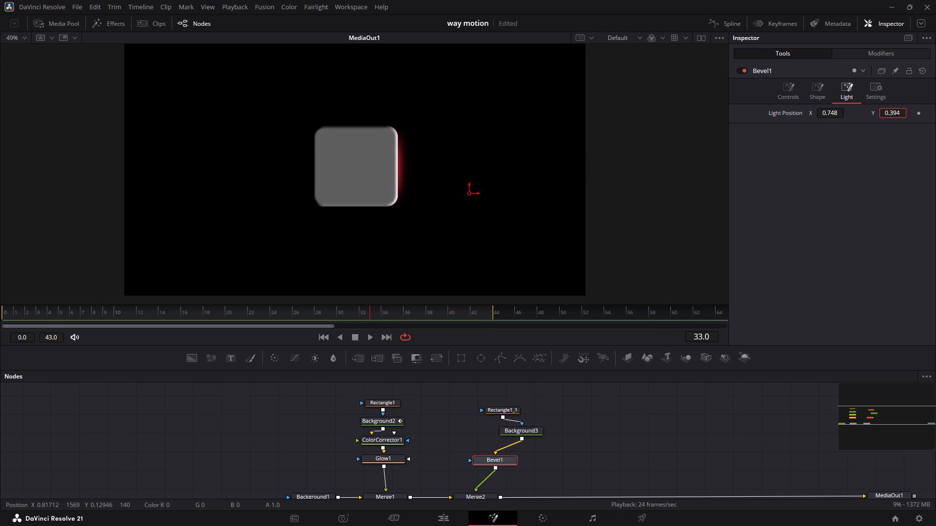
left_click_drag(501, 264, 478, 430)
left_click(889, 113)
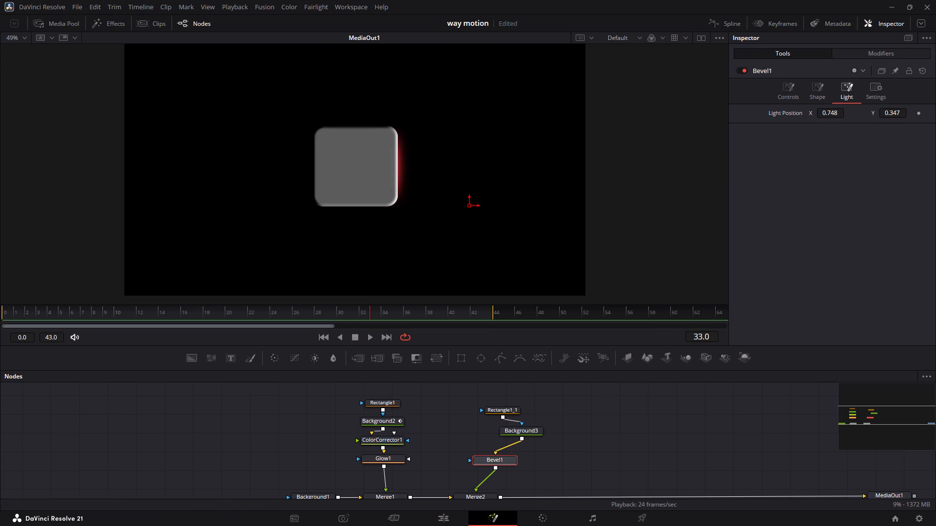
left_click_drag(889, 113, 908, 145)
left_click(908, 145)
left_click_drag(902, 115, 818, 113)
Play back the animation to check the lit bevel together with the travelling glow.
key("space")
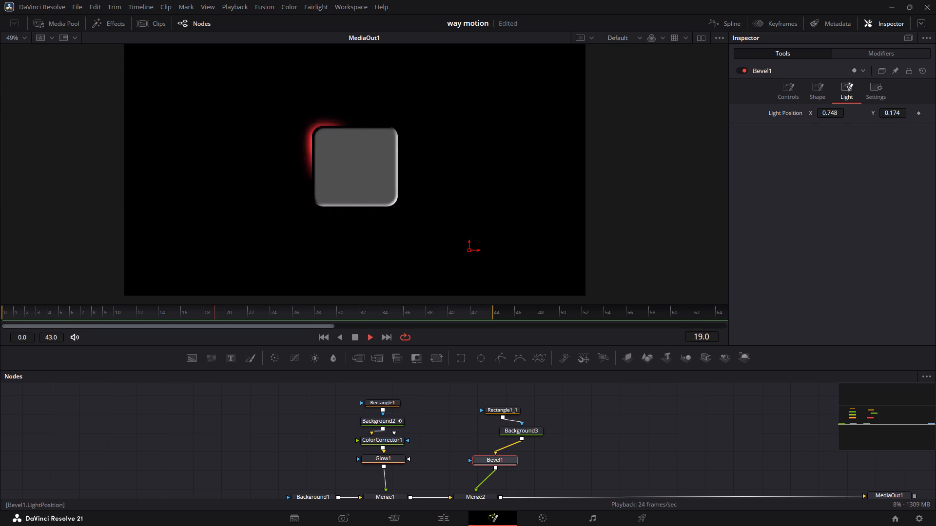
key("space")
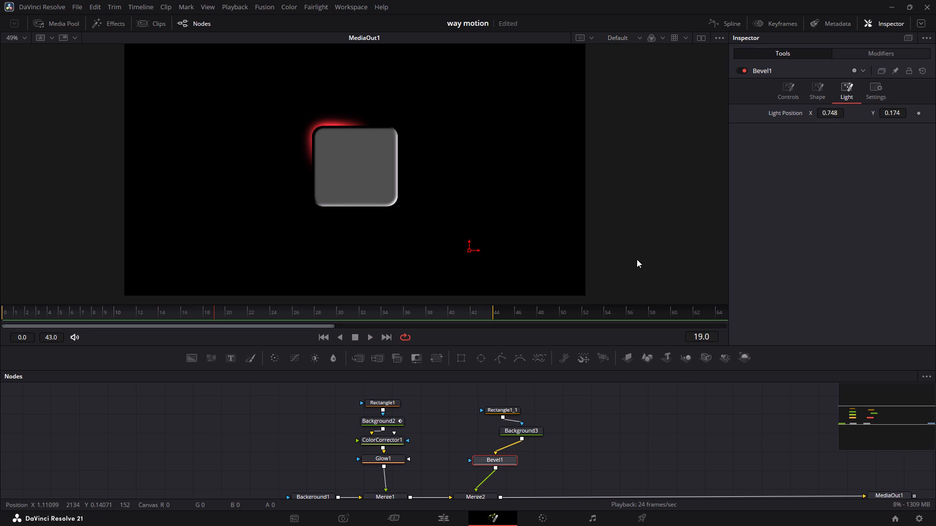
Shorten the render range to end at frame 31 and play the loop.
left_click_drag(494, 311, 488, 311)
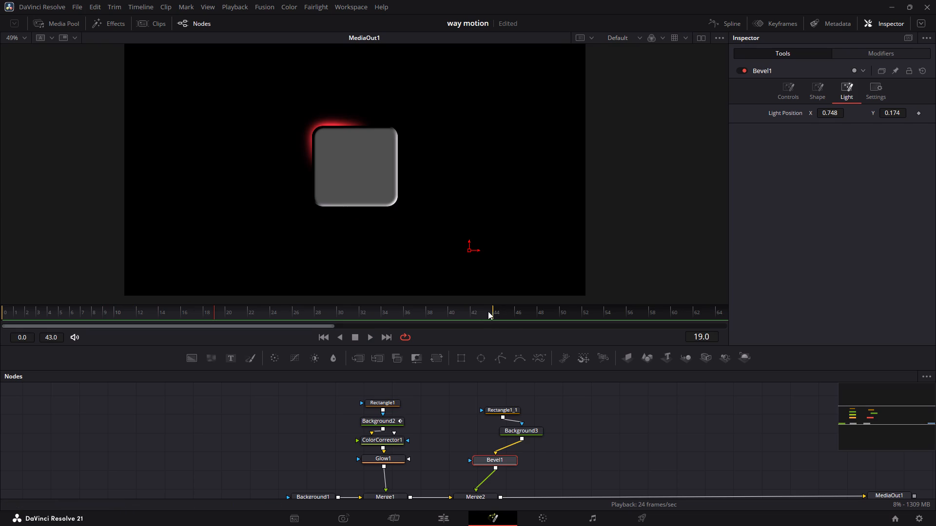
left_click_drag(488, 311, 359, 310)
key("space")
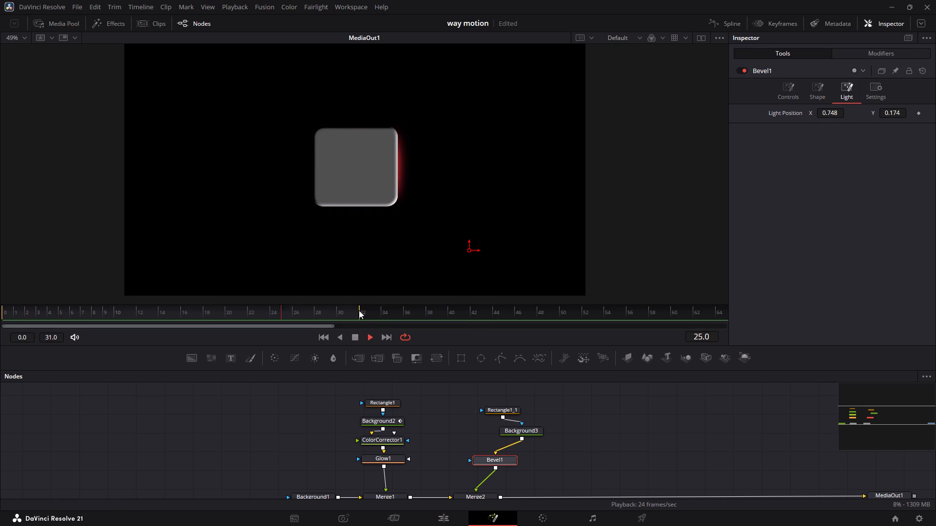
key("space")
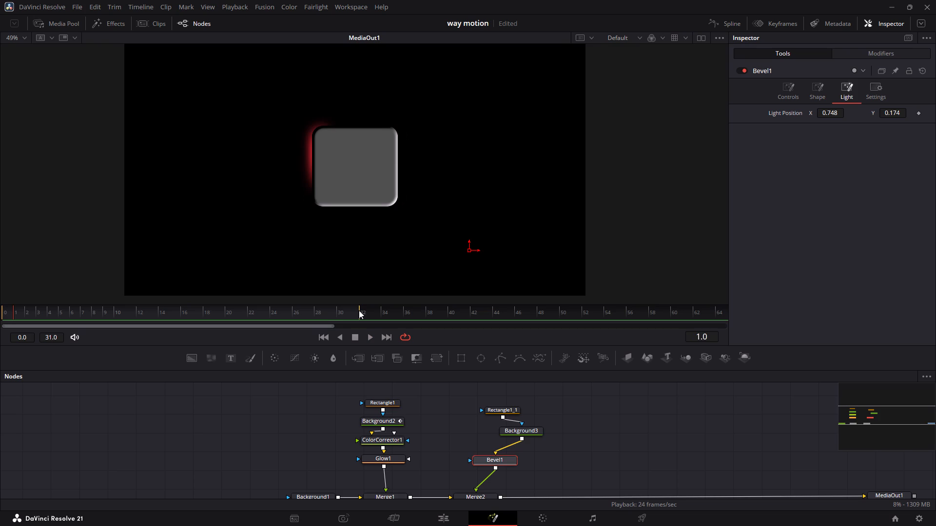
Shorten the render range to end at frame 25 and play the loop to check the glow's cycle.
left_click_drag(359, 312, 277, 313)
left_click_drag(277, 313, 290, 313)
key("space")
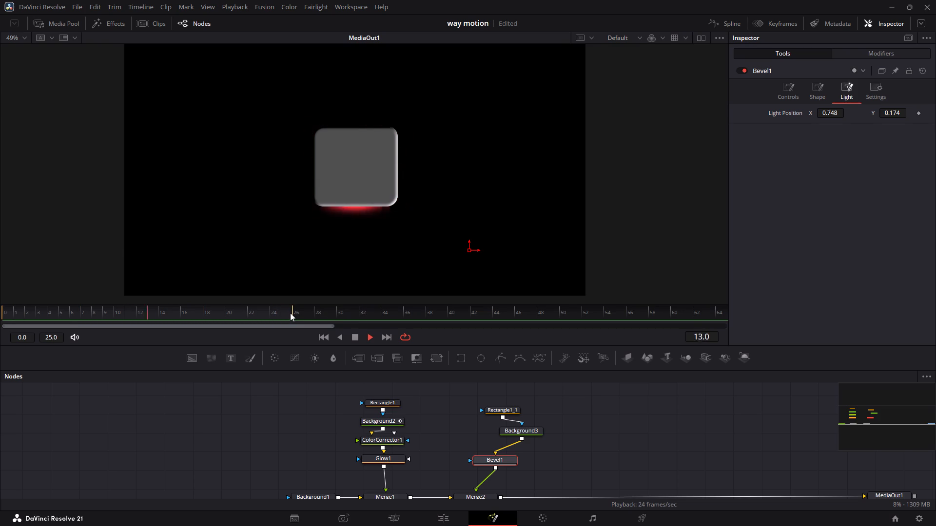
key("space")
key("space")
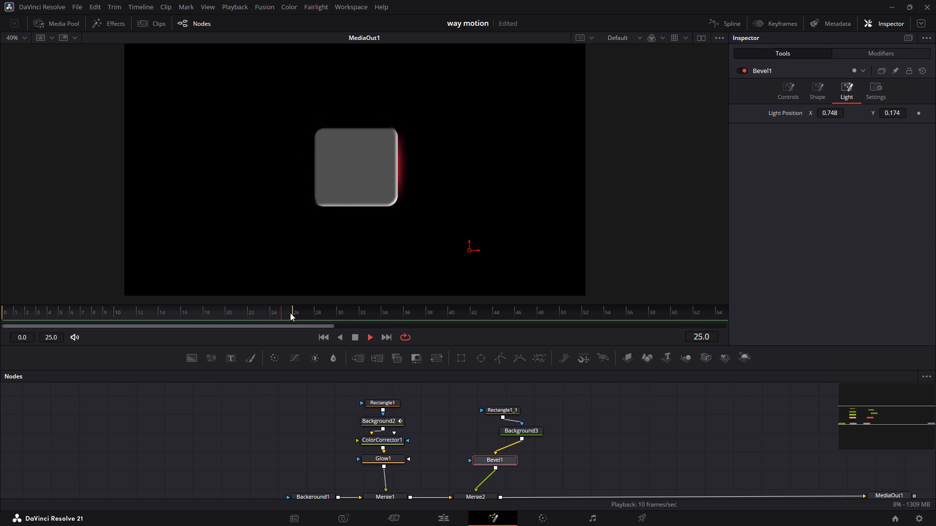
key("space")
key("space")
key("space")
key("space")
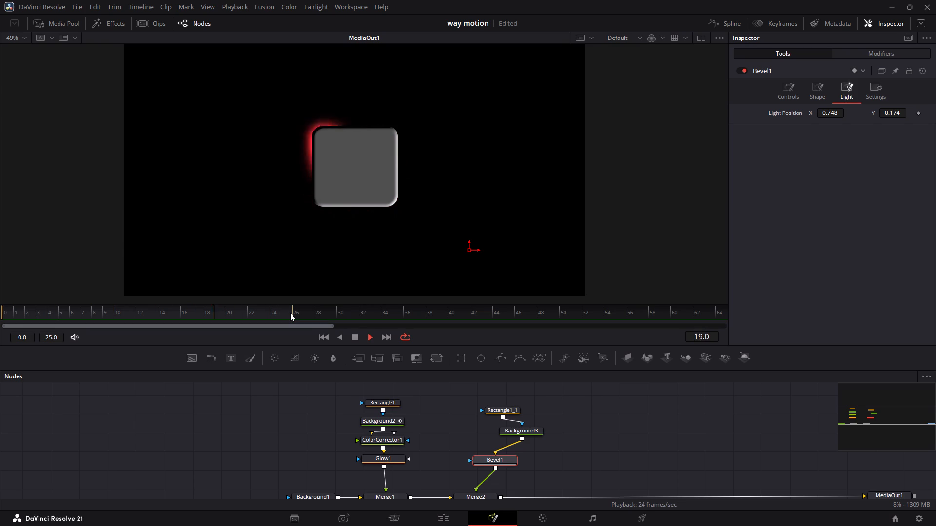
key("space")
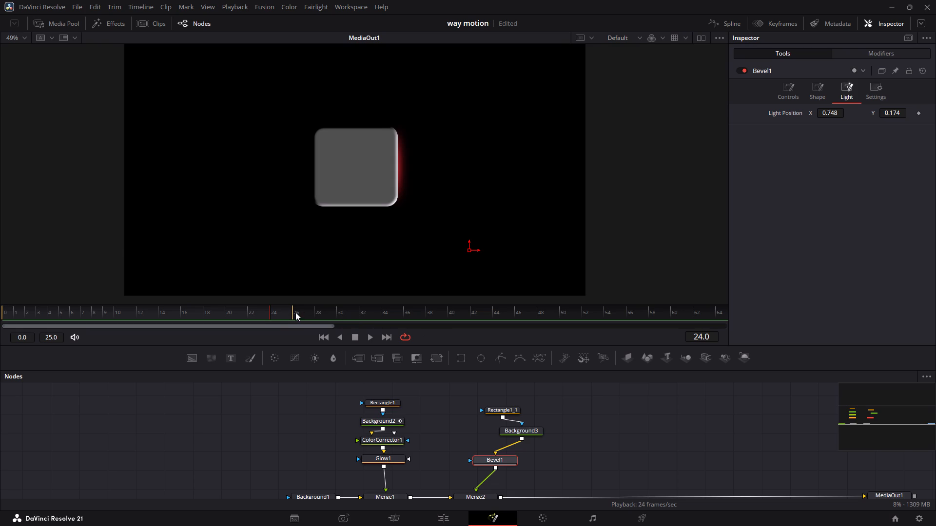
Extend the render range to end at frame 47.
left_click_drag(292, 309, 445, 326)
left_click_drag(445, 326, 537, 309)
For Background2's Start vector, keyframe the angle at -360 on frame 42 and remove the angle keyframe at frame 24.
left_click(471, 313)
left_click(393, 460)
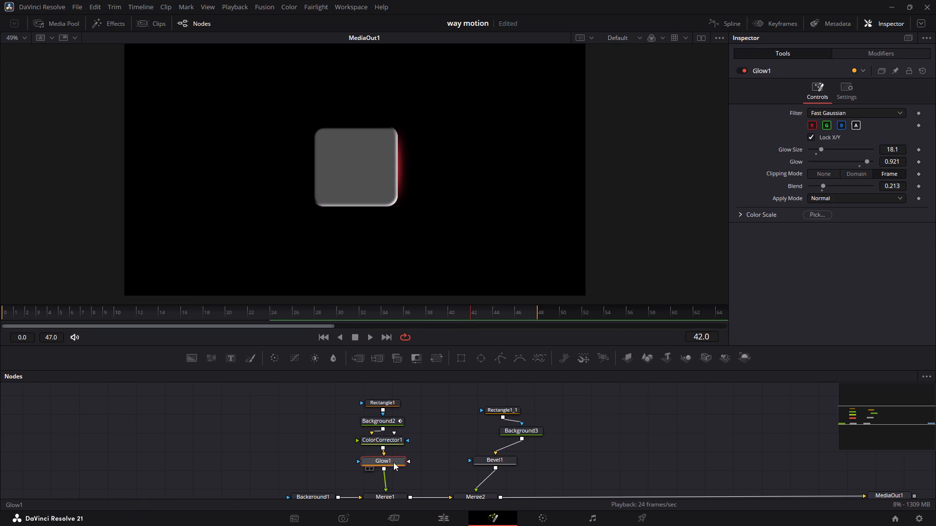
left_click(387, 422)
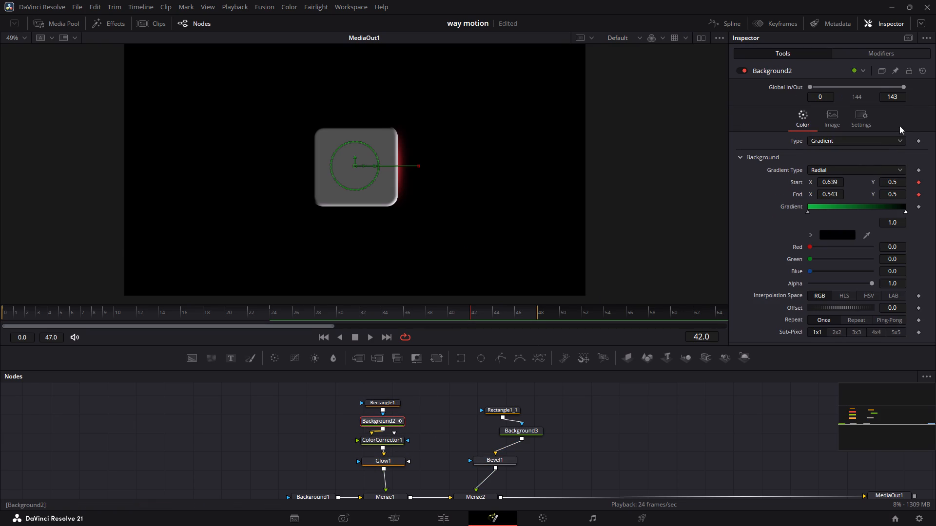
left_click(878, 55)
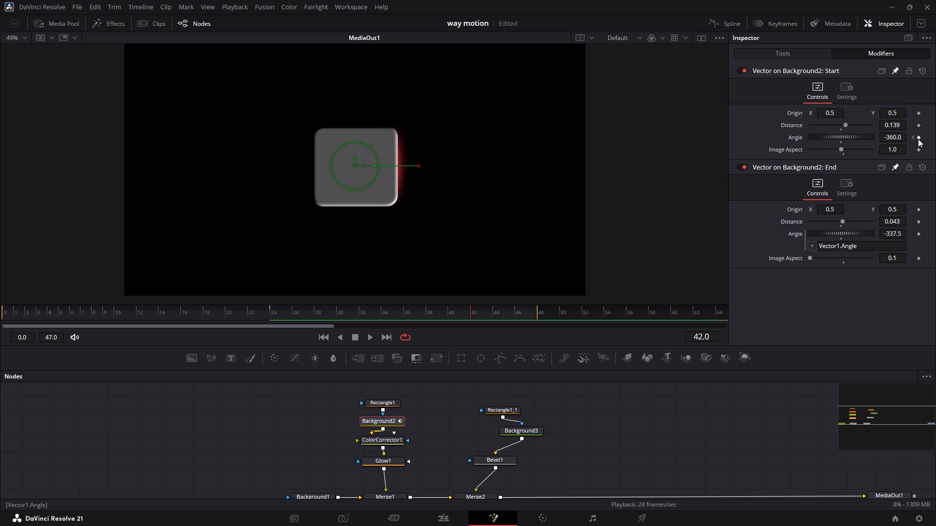
left_click(918, 139)
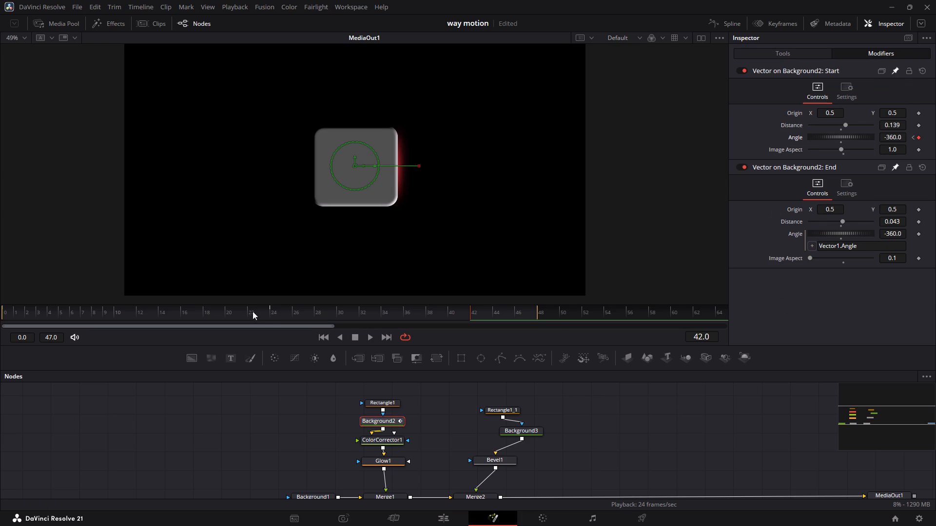
left_click(269, 313)
key("Right")
left_click(917, 137)
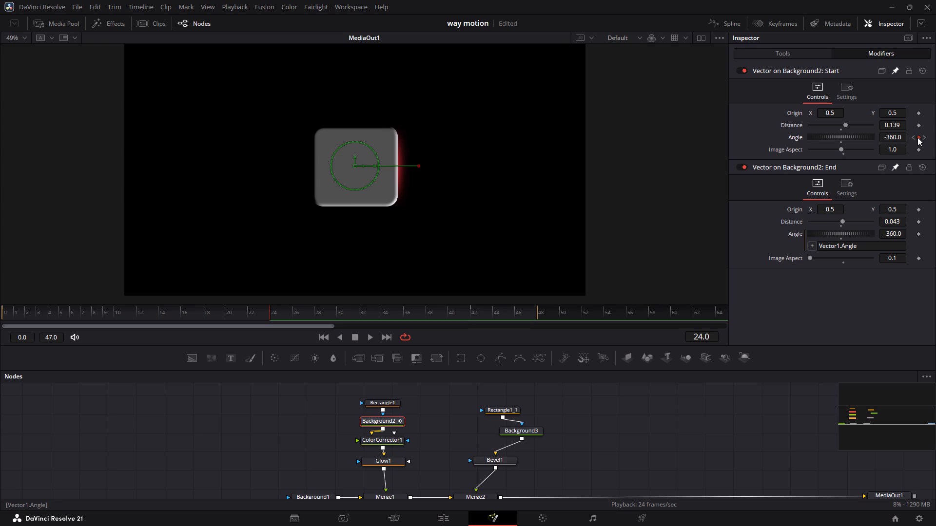
Play back the slowed glow travel with Glow1 selected so the gradient's viewer controls are hidden.
key("space")
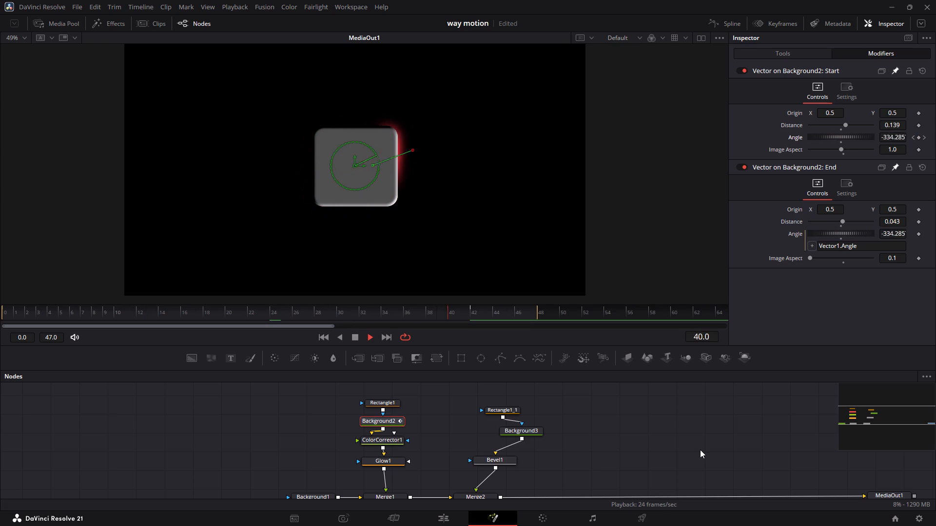
left_click(390, 463)
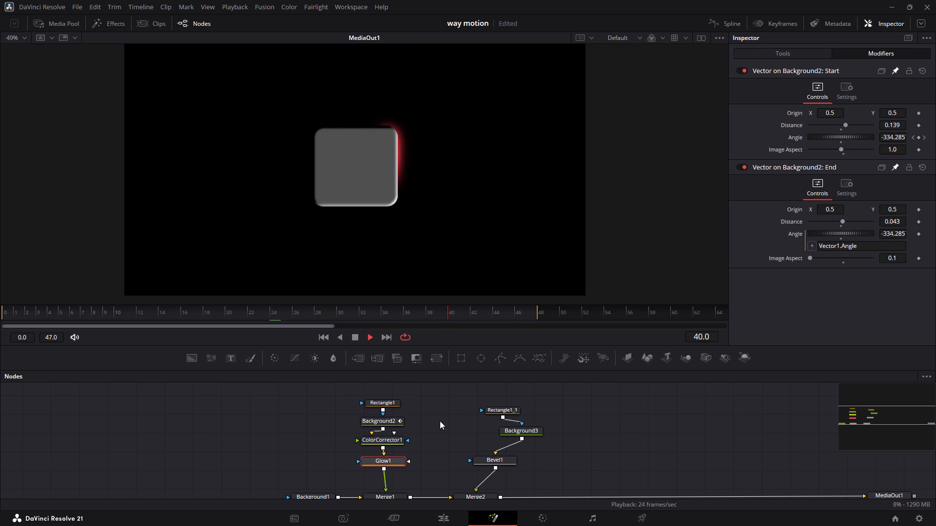
key("space")
key("space")
key("space")
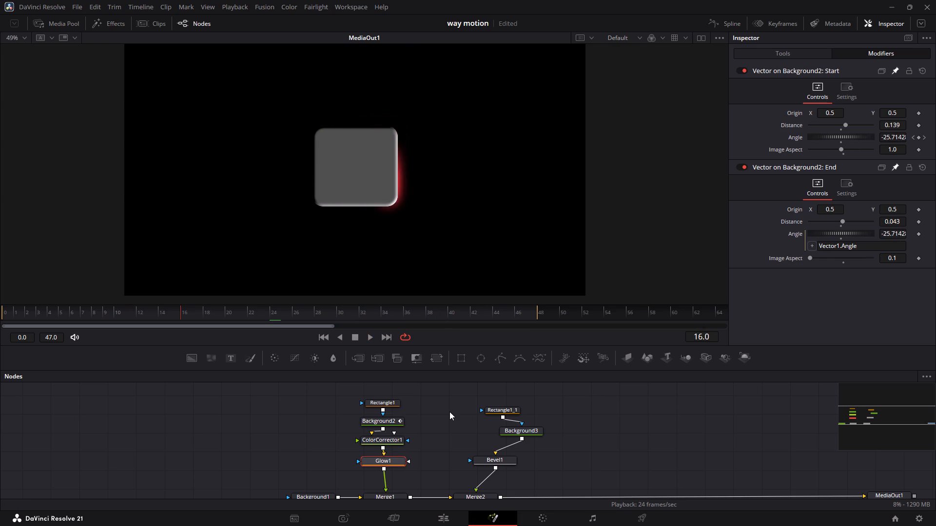
key("space")
key("space")
key("space")
key("space")
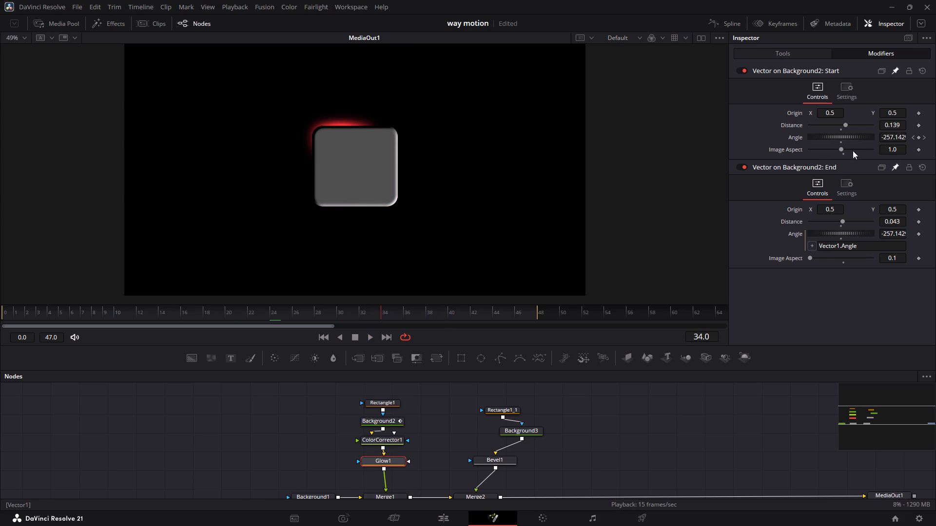
Reduce Glow1's glow size to 3.3 and play the loop to check the thinner glow.
left_click(802, 51)
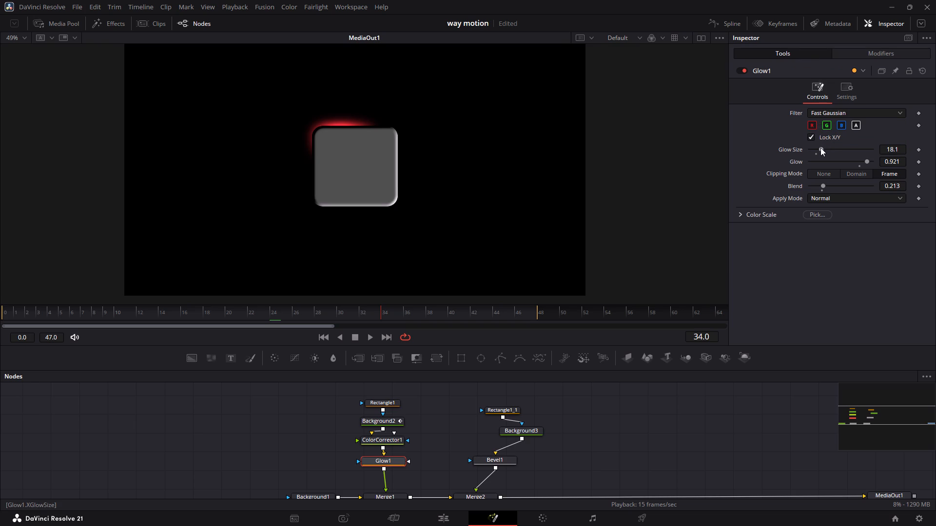
left_click(820, 148)
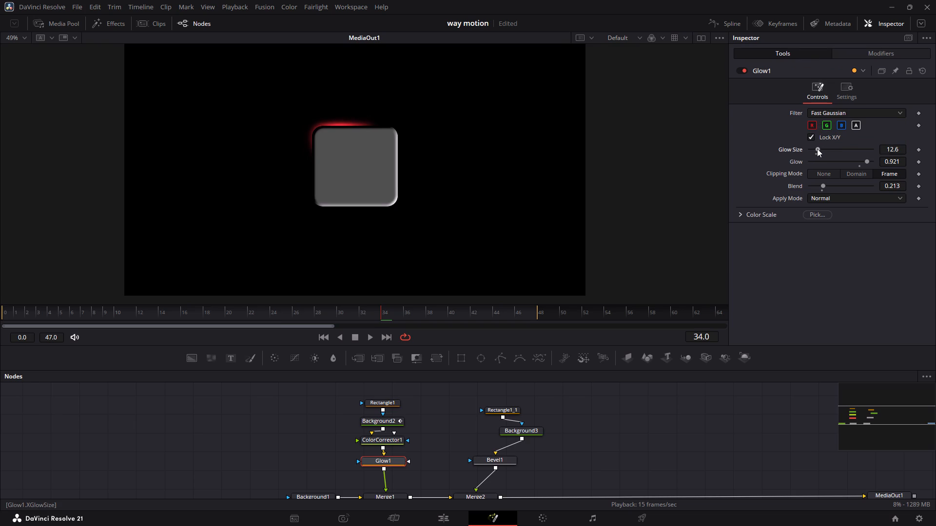
left_click_drag(899, 151, 879, 148)
left_click_drag(879, 148, 860, 148)
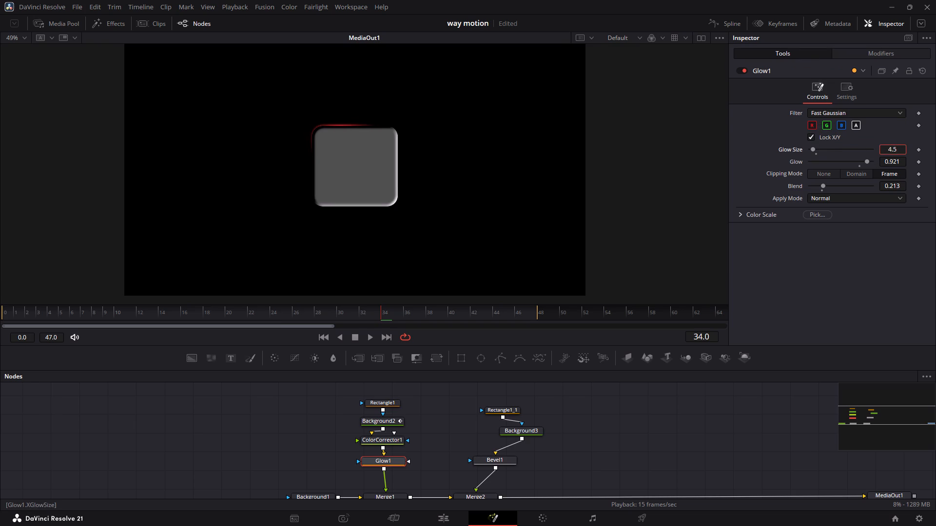
left_click_drag(860, 148, 854, 148)
key("space")
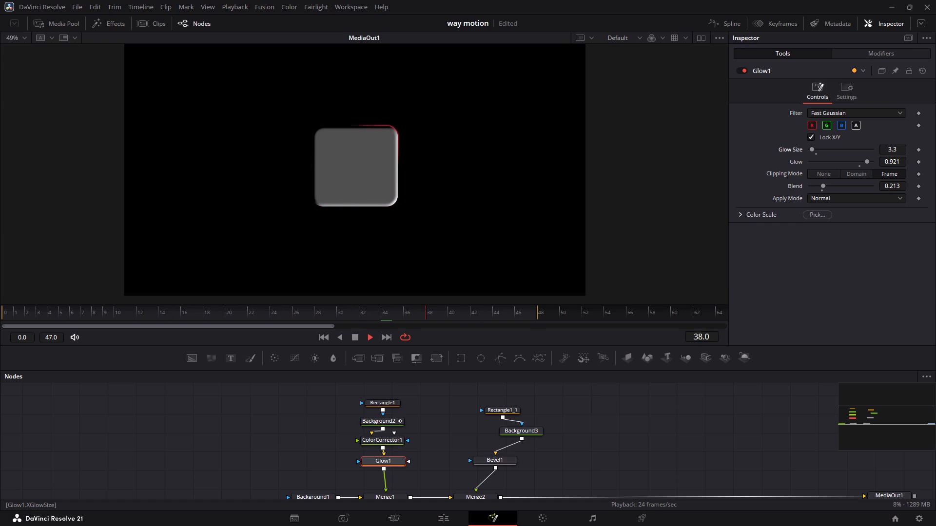
key("space")
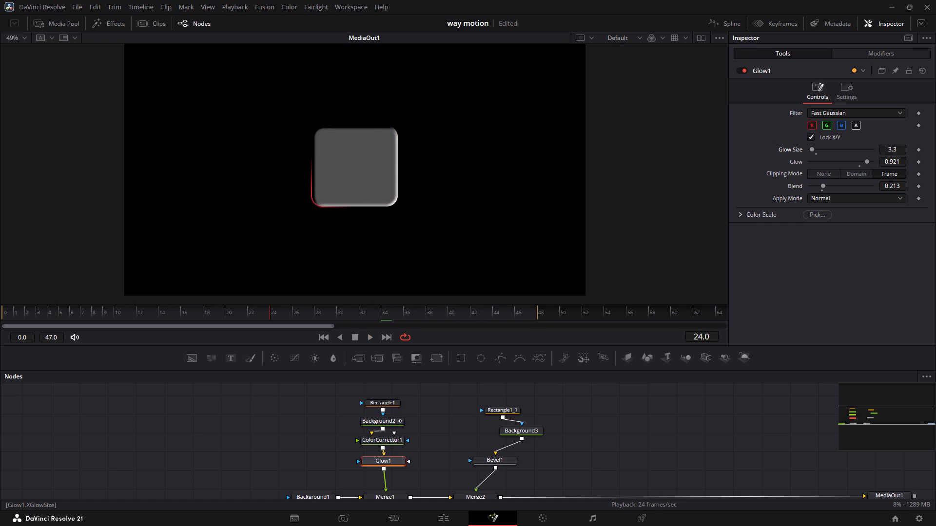
Delete the Bevel1 node and move Background3 into line between Rectangle1_1 and Merge2.
left_click(510, 460)
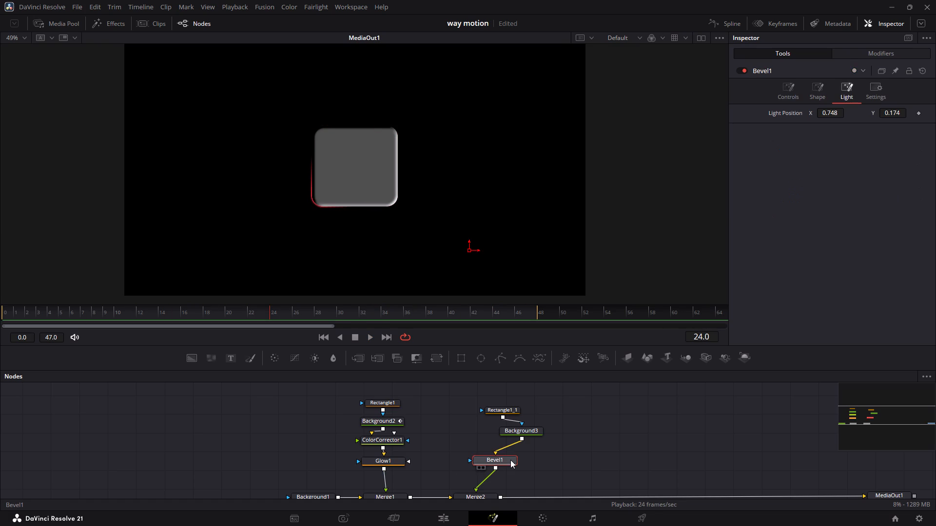
key("BackSpace")
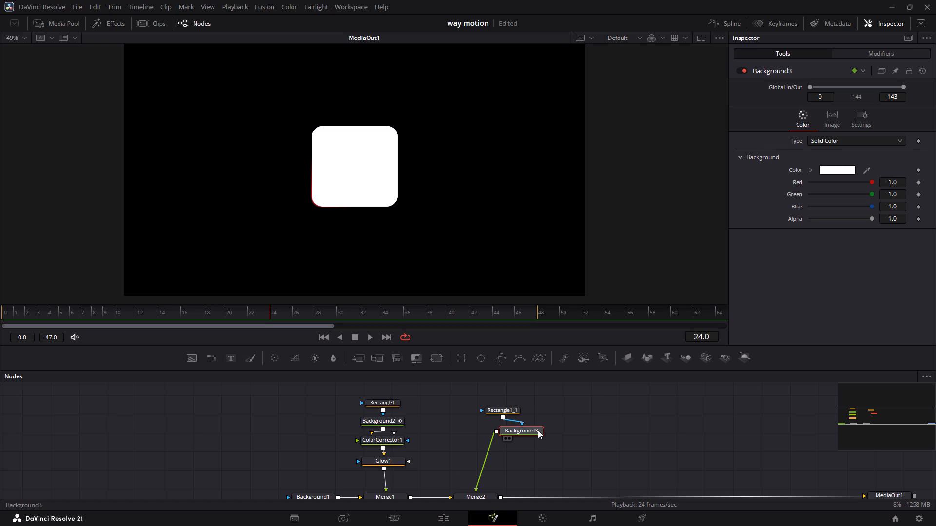
left_click_drag(538, 430, 504, 449)
left_click(504, 449)
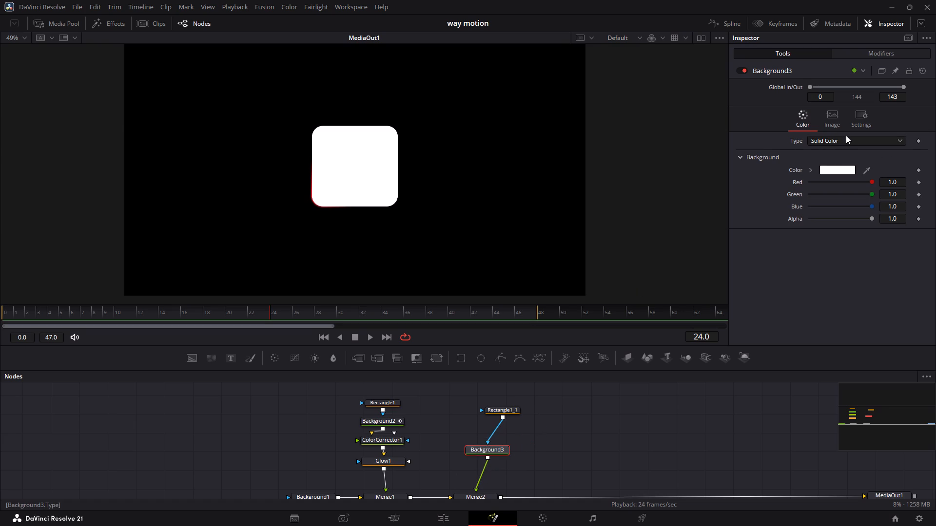
Set Background3's solid colour to dark red #550000.
left_click(840, 169)
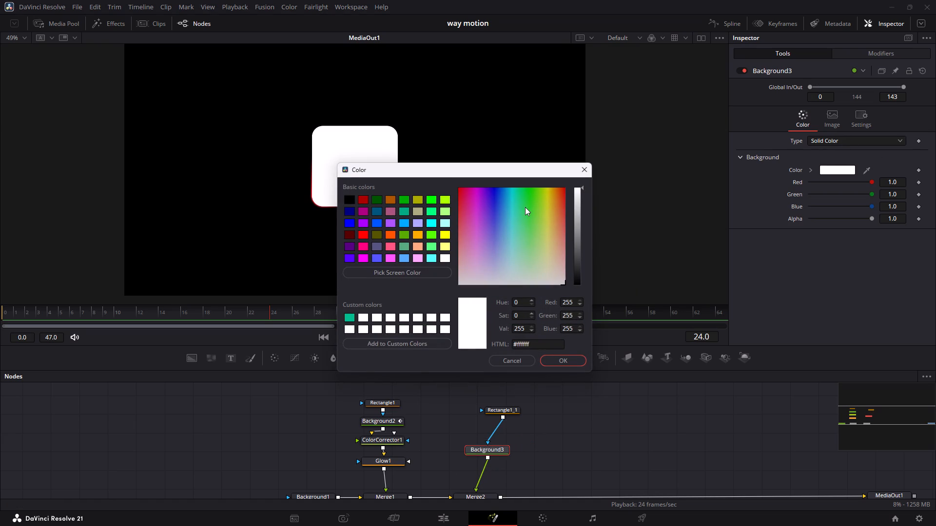
left_click(525, 207)
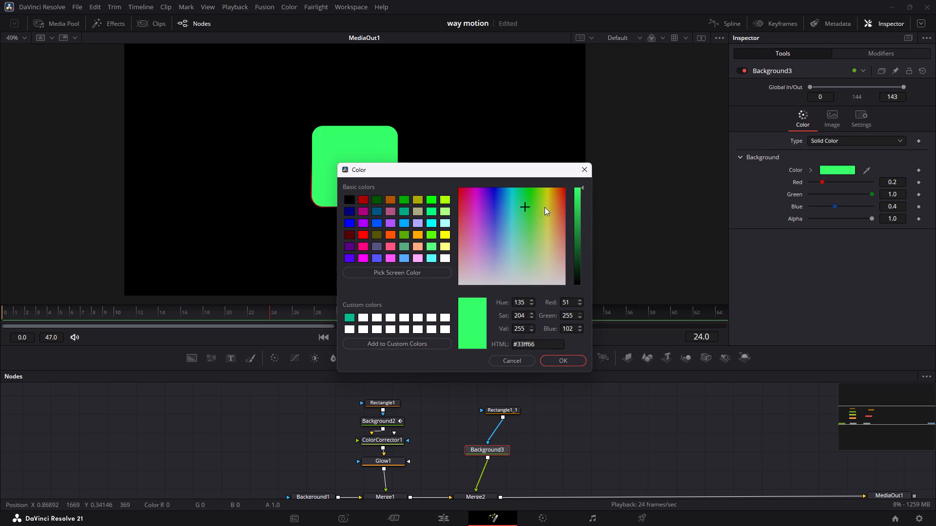
left_click(461, 220)
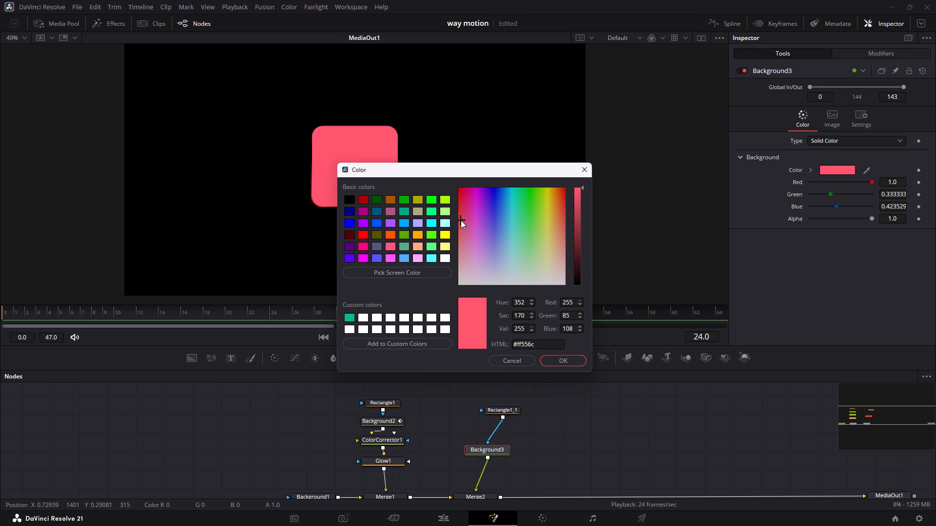
left_click(348, 235)
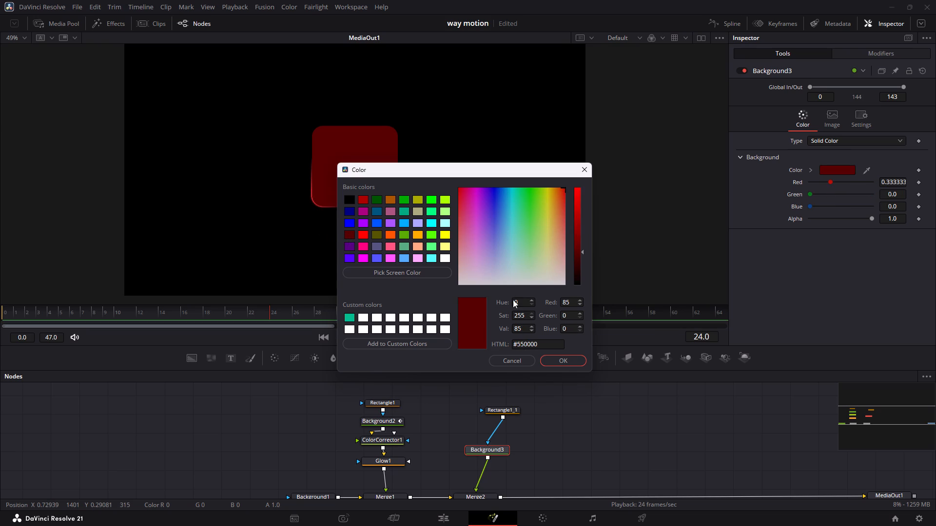
left_click(567, 364)
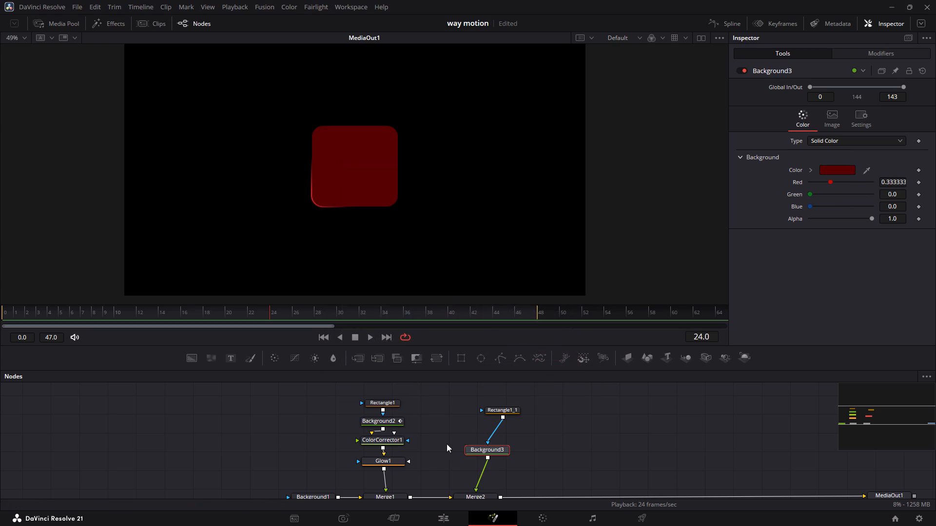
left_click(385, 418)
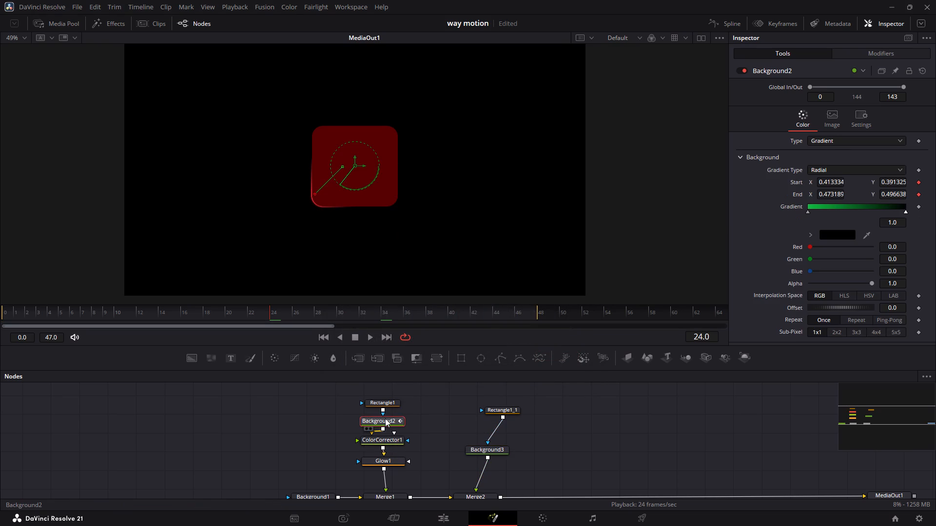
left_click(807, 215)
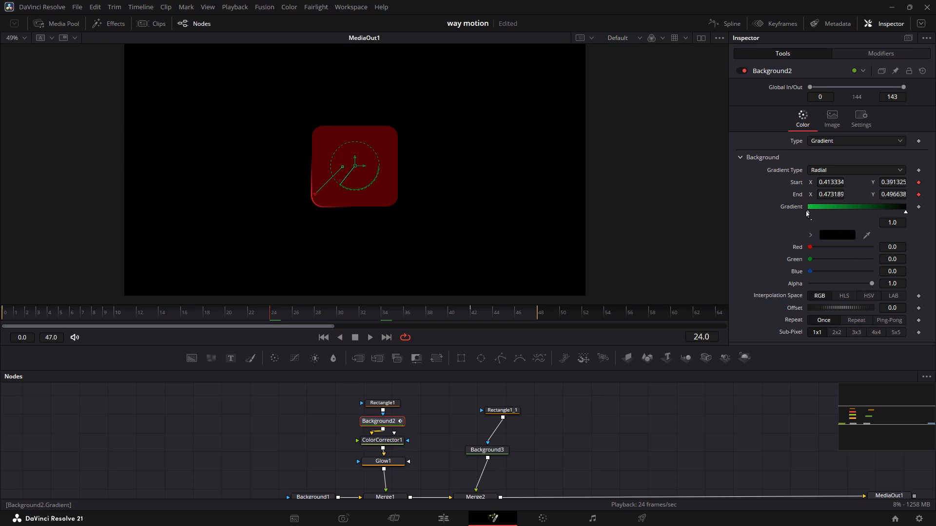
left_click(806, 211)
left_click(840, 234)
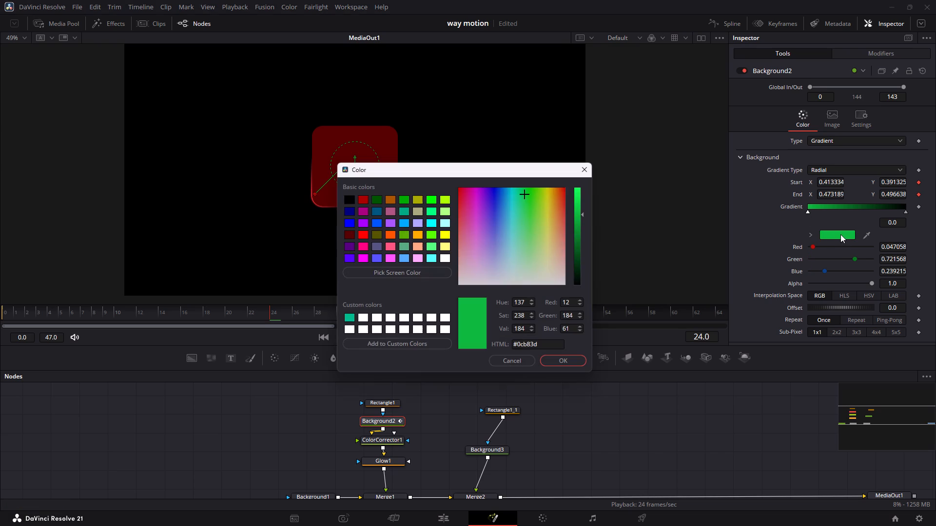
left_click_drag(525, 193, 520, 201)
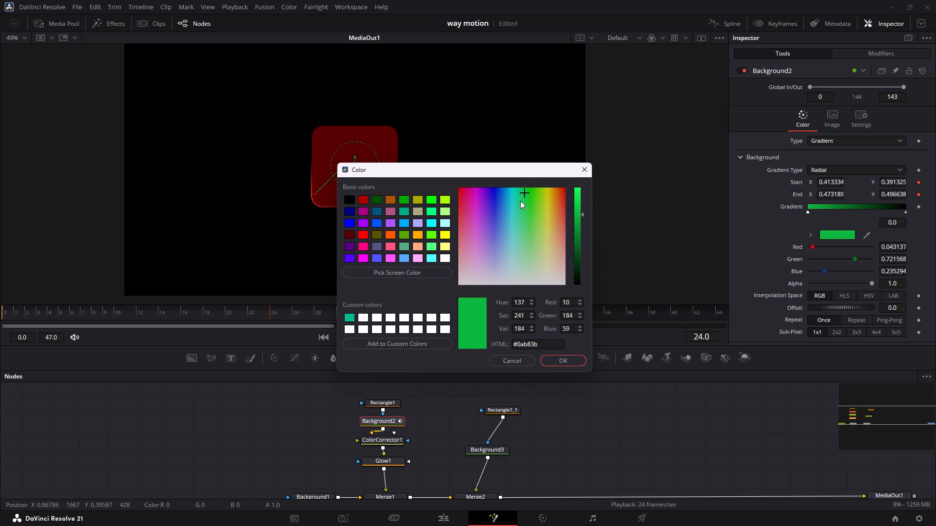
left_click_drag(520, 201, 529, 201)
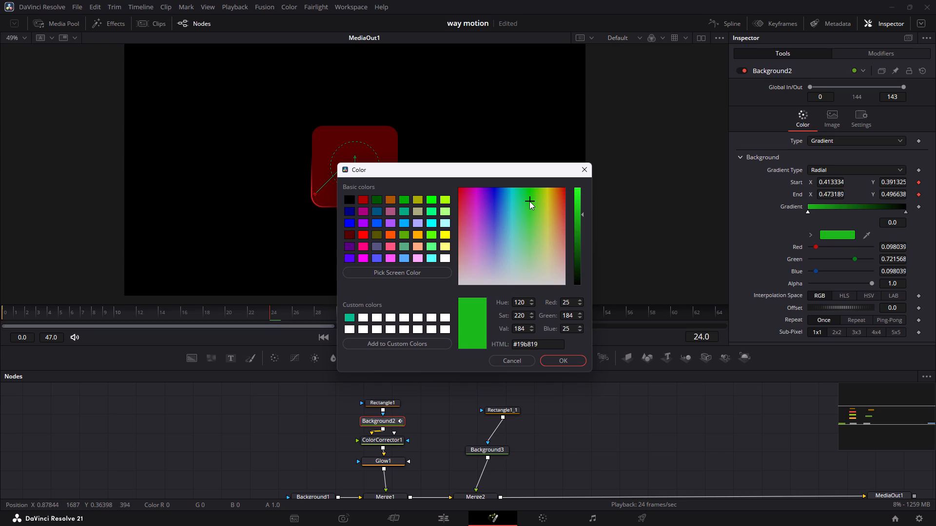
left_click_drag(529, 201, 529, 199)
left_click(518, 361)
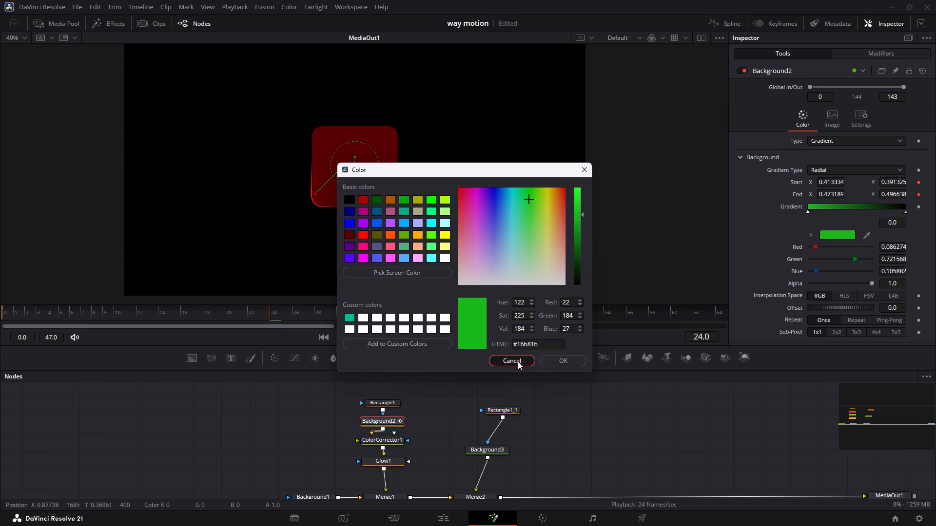
Shift ColorCorrector1's master tint to purple, about 1.784 at strength 1.0, and play the loop to check the colour.
left_click(393, 443)
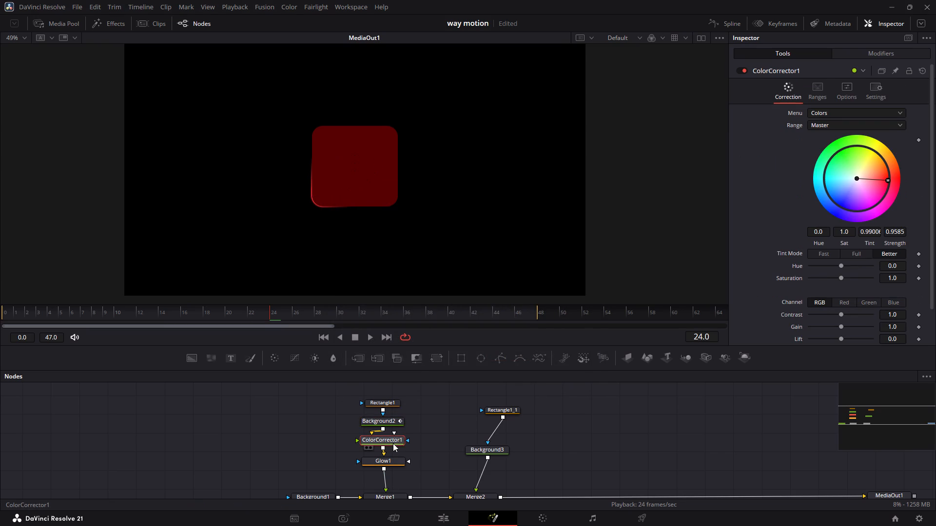
left_click_drag(888, 179, 828, 163)
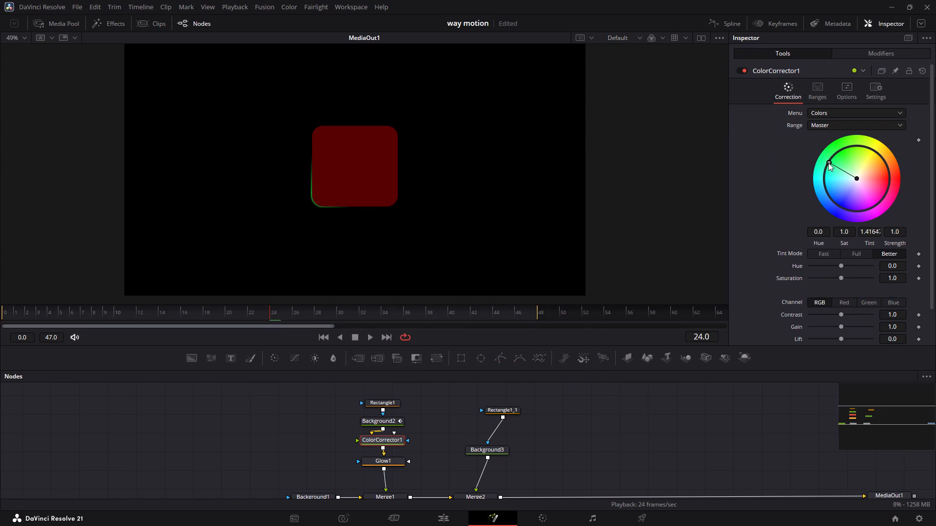
left_click_drag(828, 163, 851, 222)
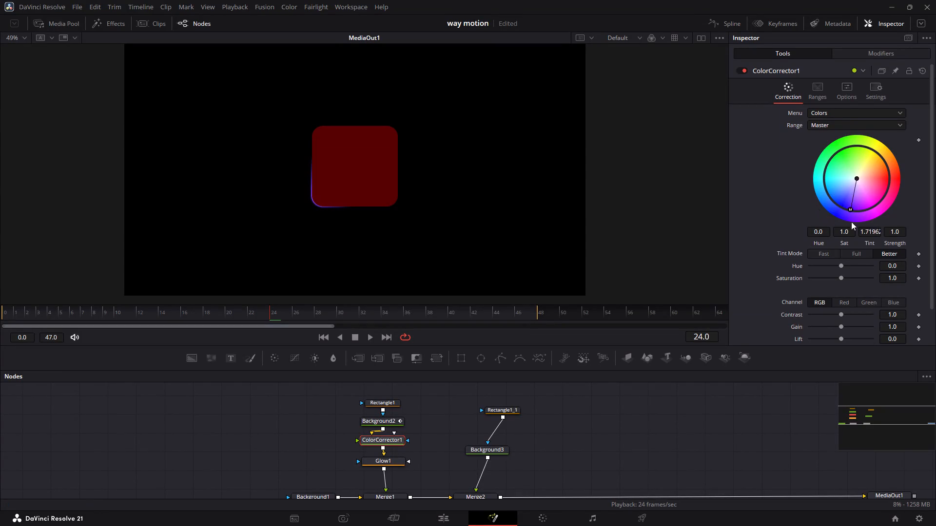
left_click_drag(851, 222, 877, 221)
left_click_drag(877, 221, 866, 223)
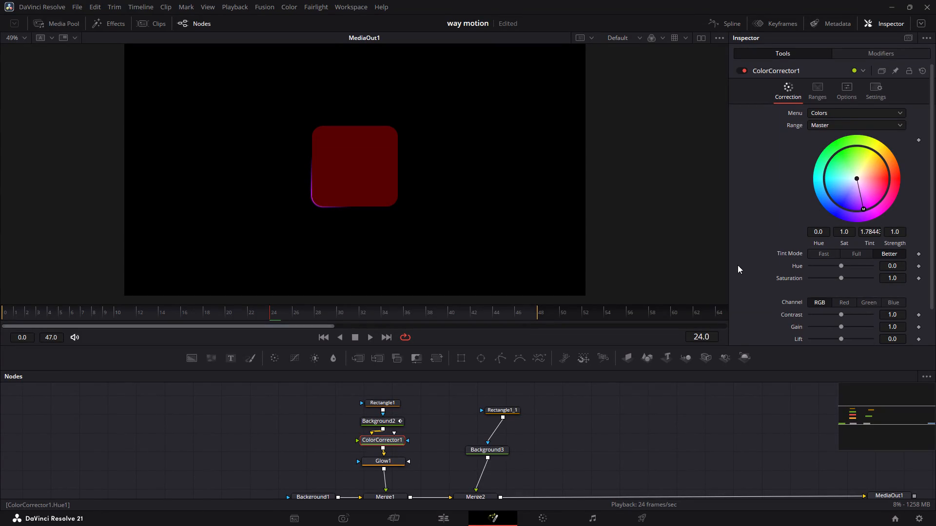
key("space")
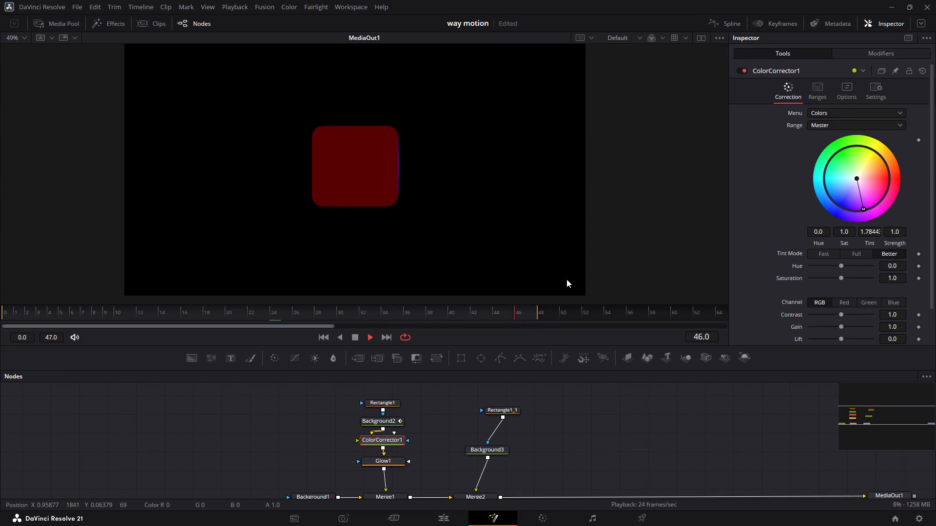
key("space")
Keyframe ColorCorrector1's colour wheel at frame 0 and, with tint about 0.812, at frame 42, and play the colour cycle.
left_click(8, 309)
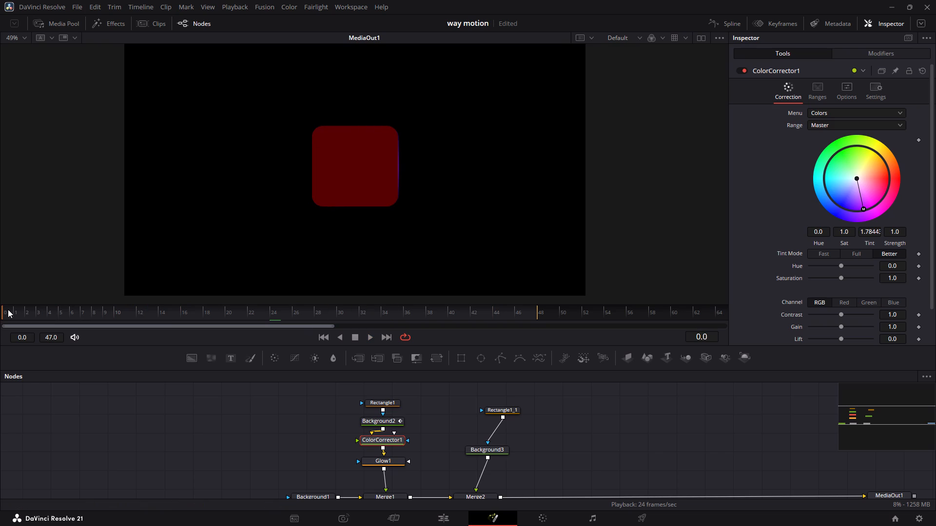
left_click(919, 139)
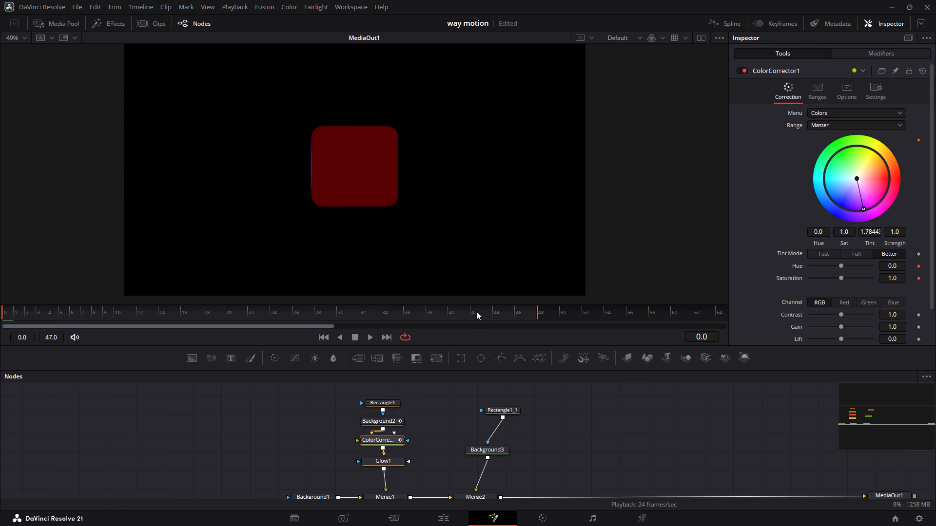
left_click(470, 315)
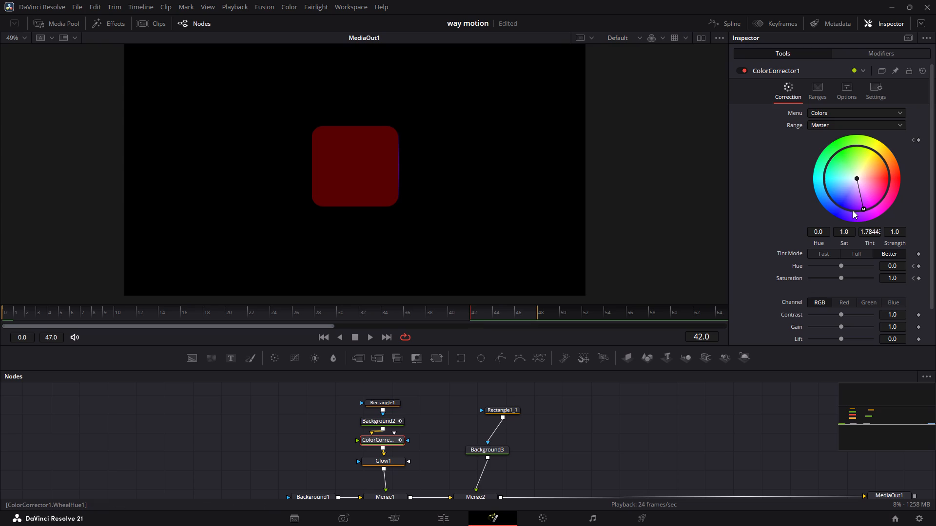
left_click_drag(863, 207, 832, 199)
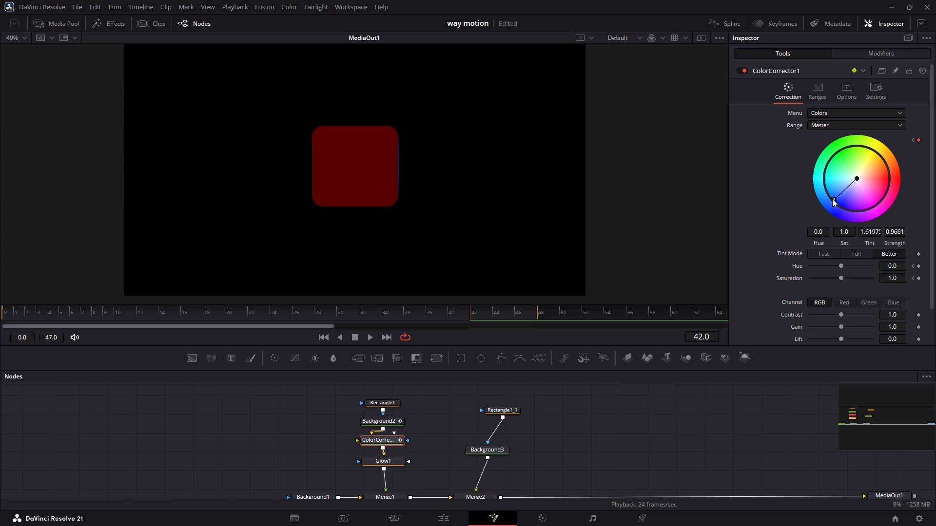
left_click_drag(832, 199, 913, 164)
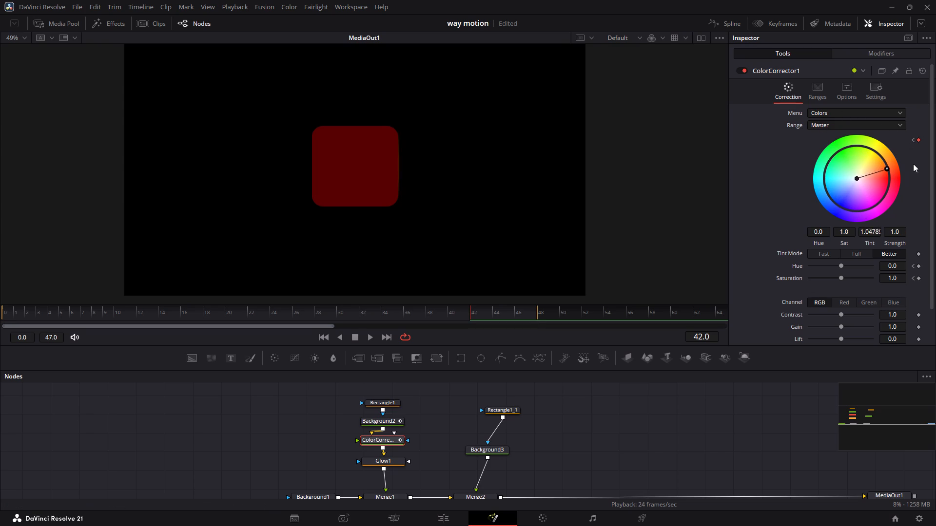
left_click_drag(913, 164, 888, 228)
left_click_drag(888, 228, 875, 223)
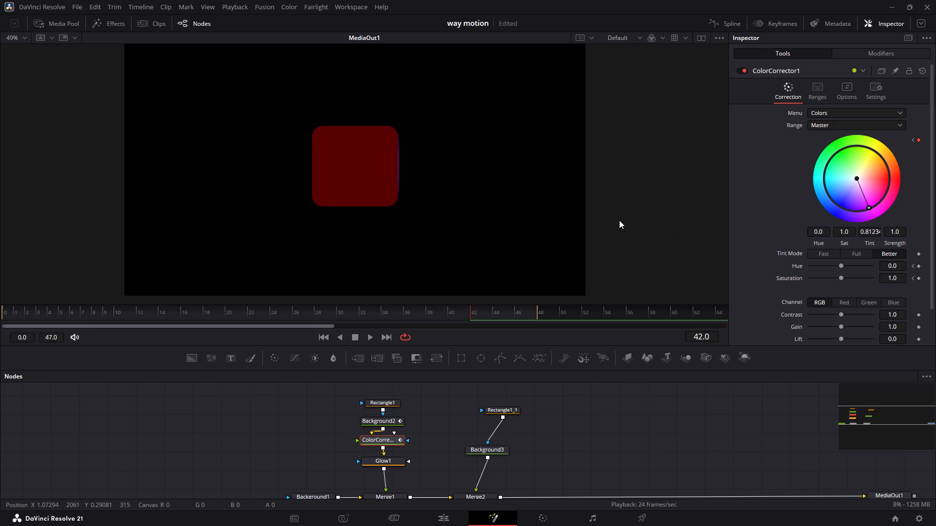
key("space")
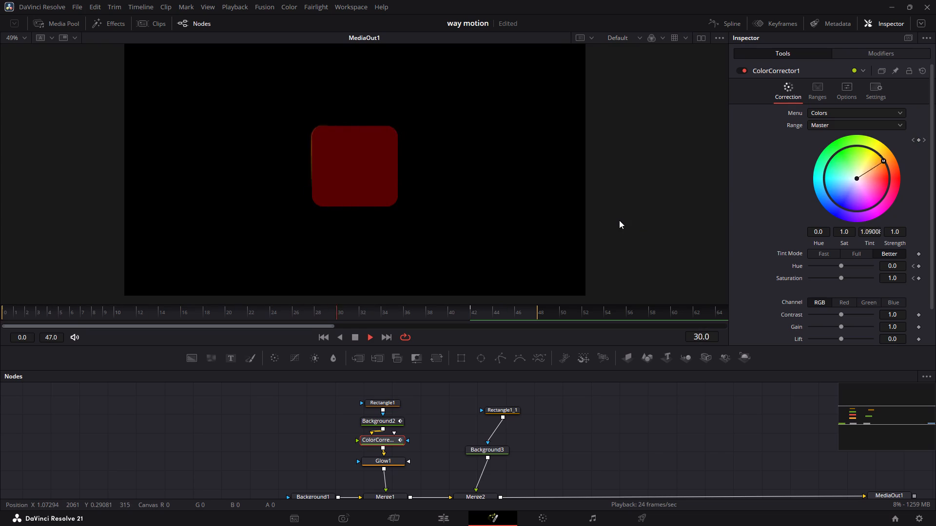
Play and pause the loop repeatedly to examine the glow's path and colour cycle around the square, and return to frame 0.
key("space")
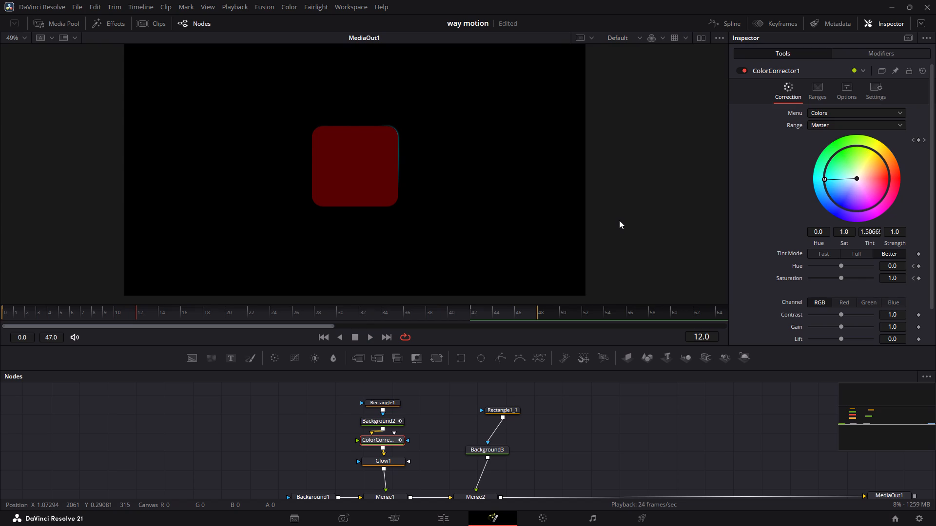
key("space")
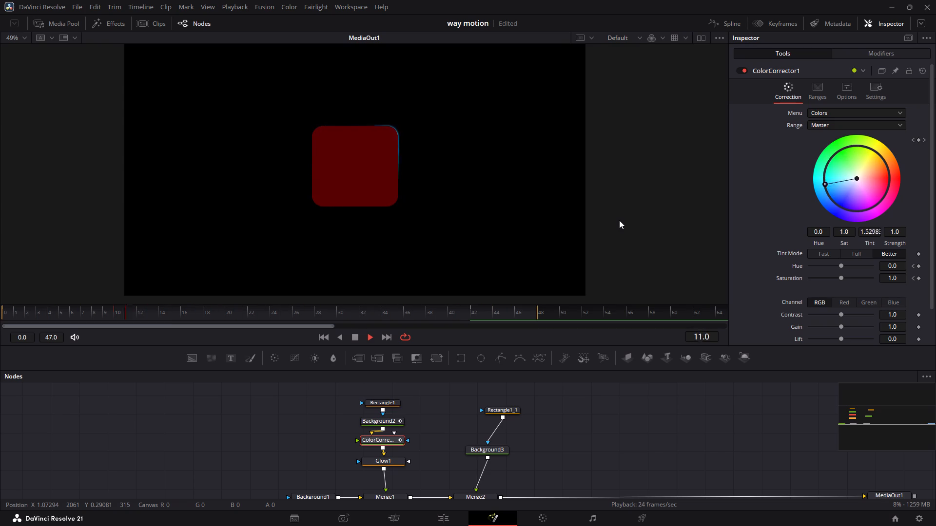
key("space")
key("space")
key("space")
key("space")
key("space")
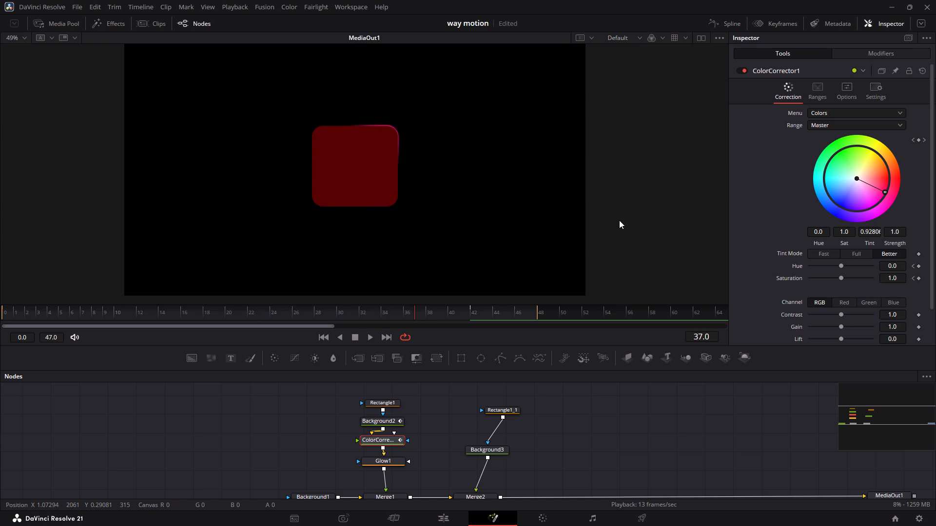
key("space")
key("space")
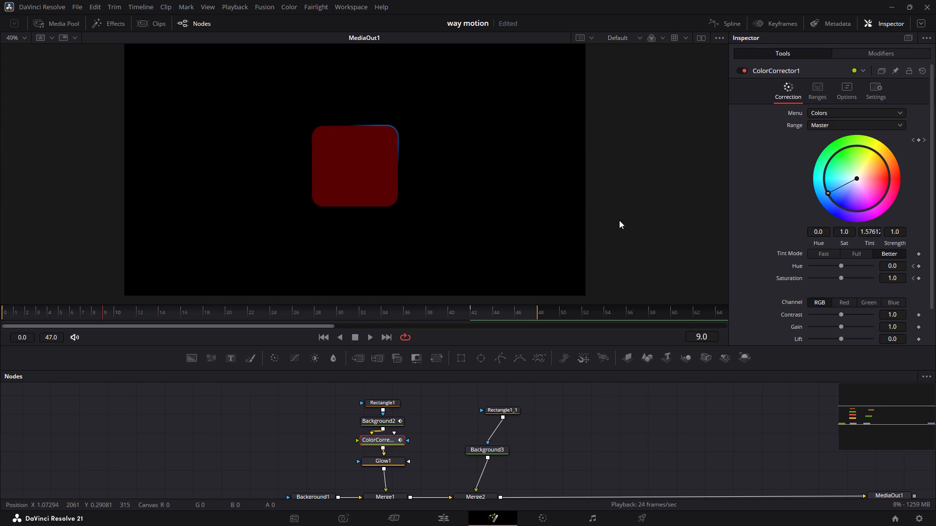
key("space")
key("space")
key("space")
key("space")
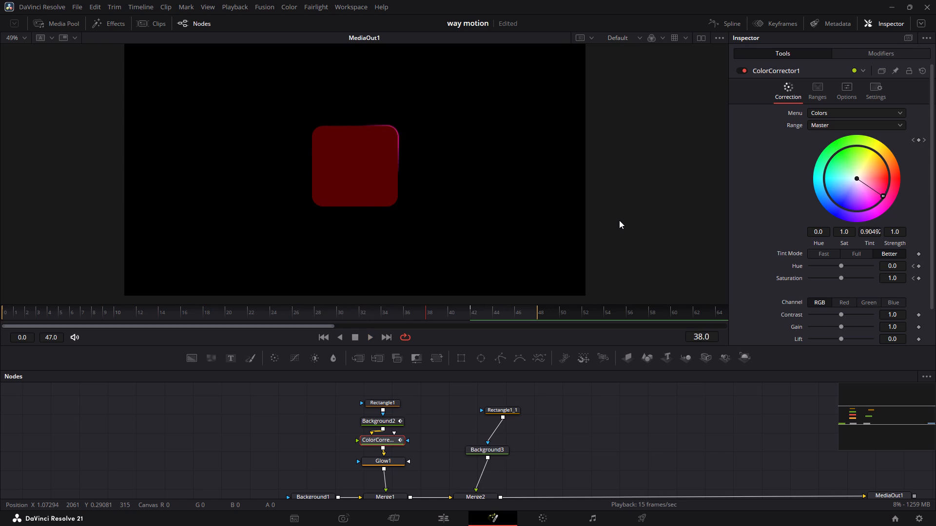
key("space")
key("space")
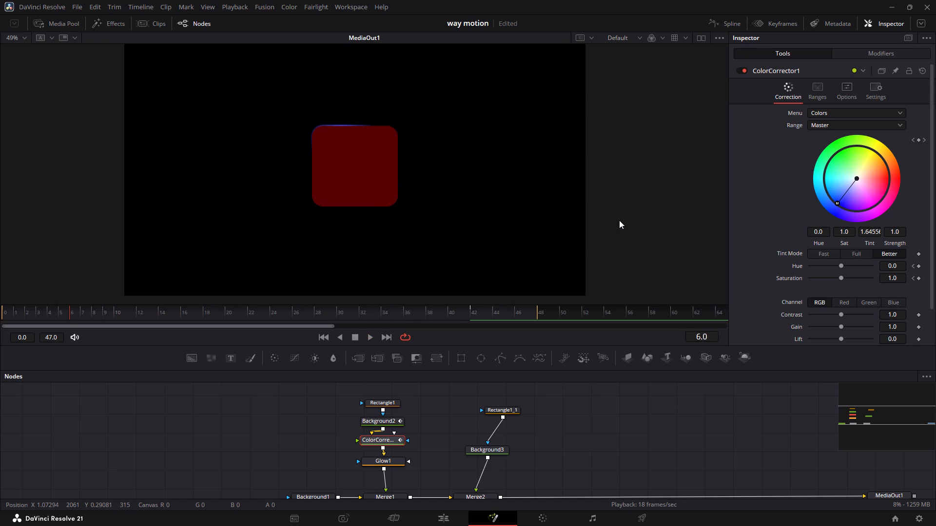
key("Left")
key("Left")
key("Left")
key("Left")
key("Left")
key("Left")
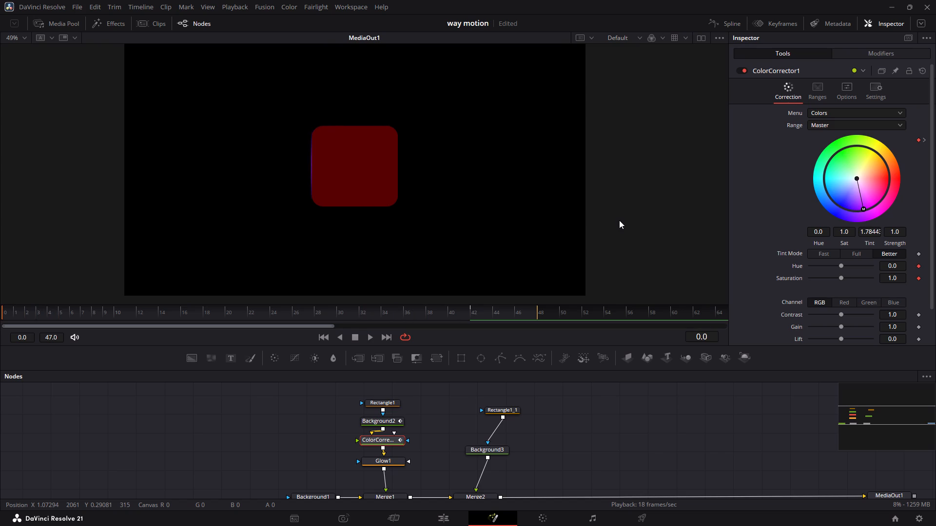
Set Glow1's glow to 0.939, playing the loop between adjustments to judge the edge brightness.
left_click(394, 458)
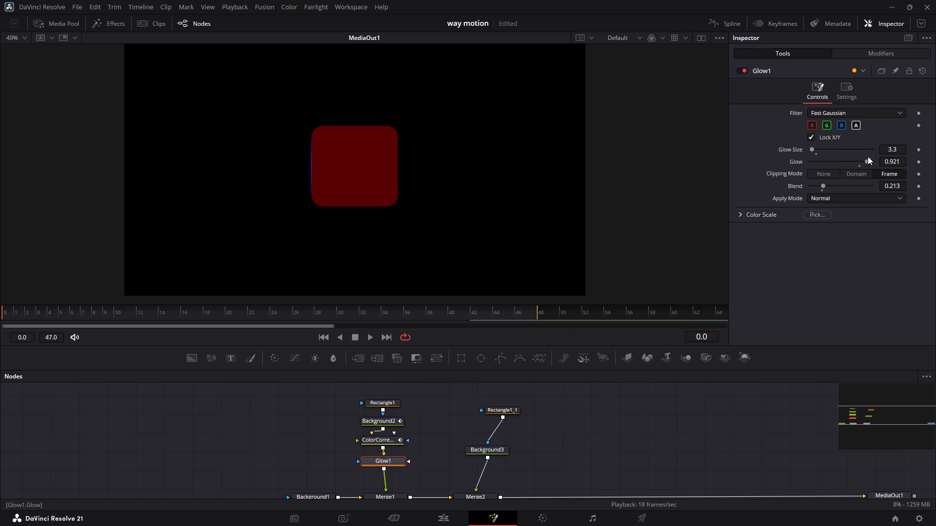
left_click_drag(898, 162, 862, 164)
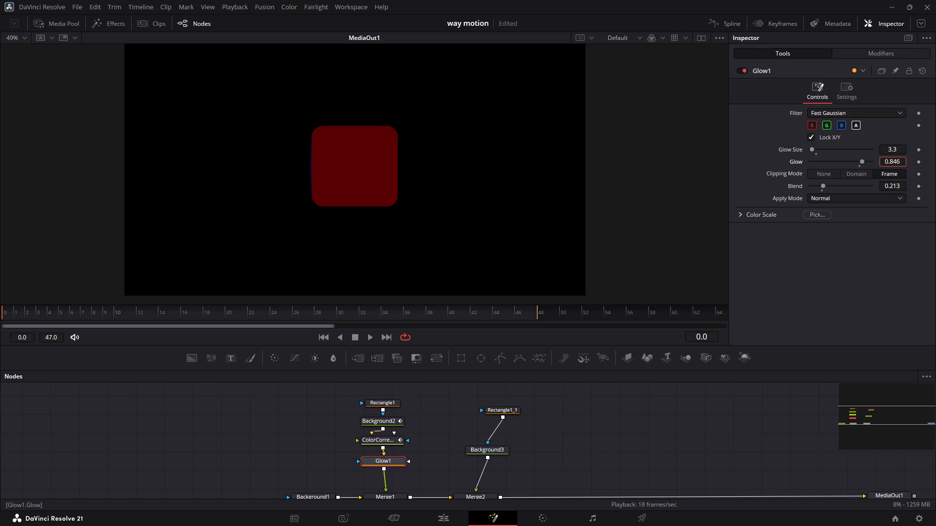
left_click_drag(862, 164, 455, 159)
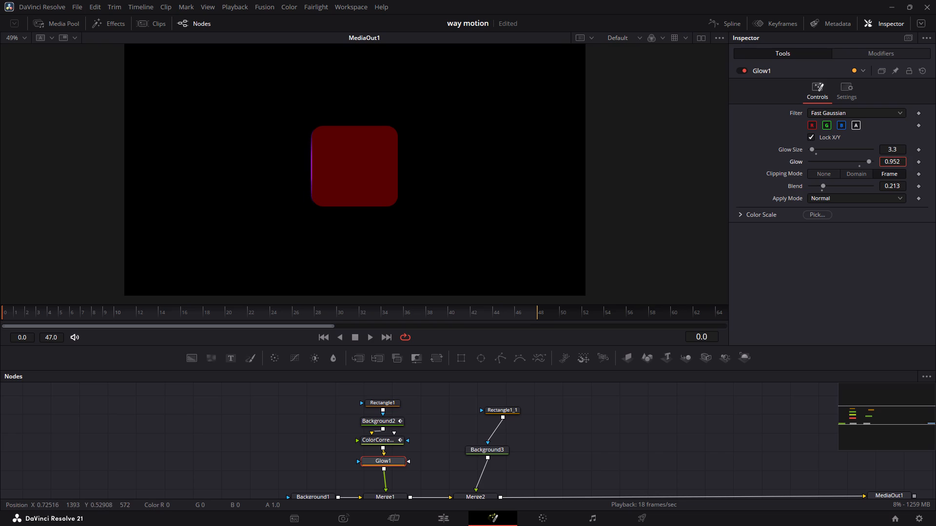
left_click_drag(455, 159, 454, 160)
key("space")
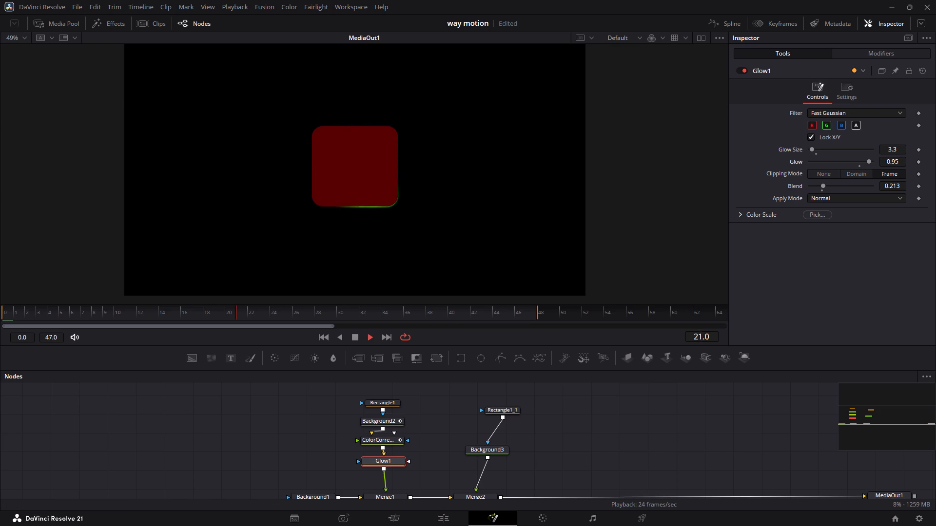
key("space")
key("space")
key("space")
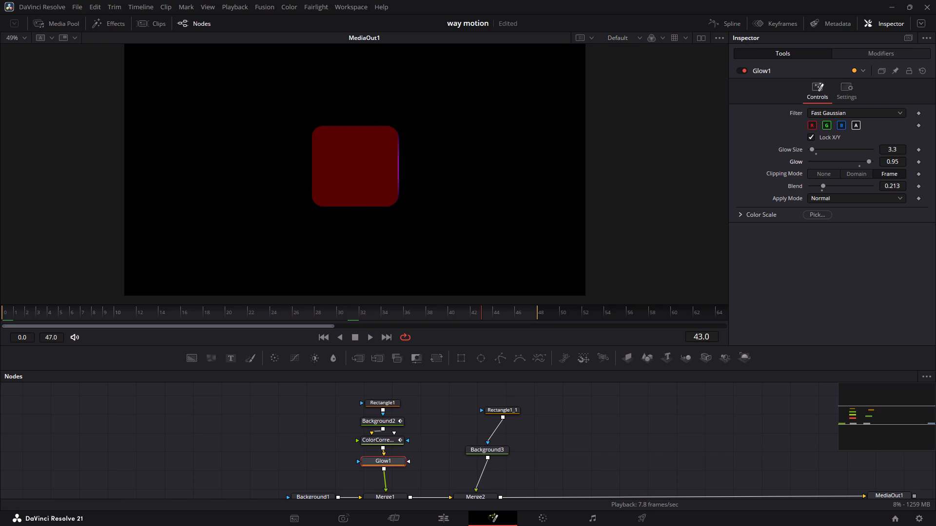
key("space")
key("space")
key("space")
key("space")
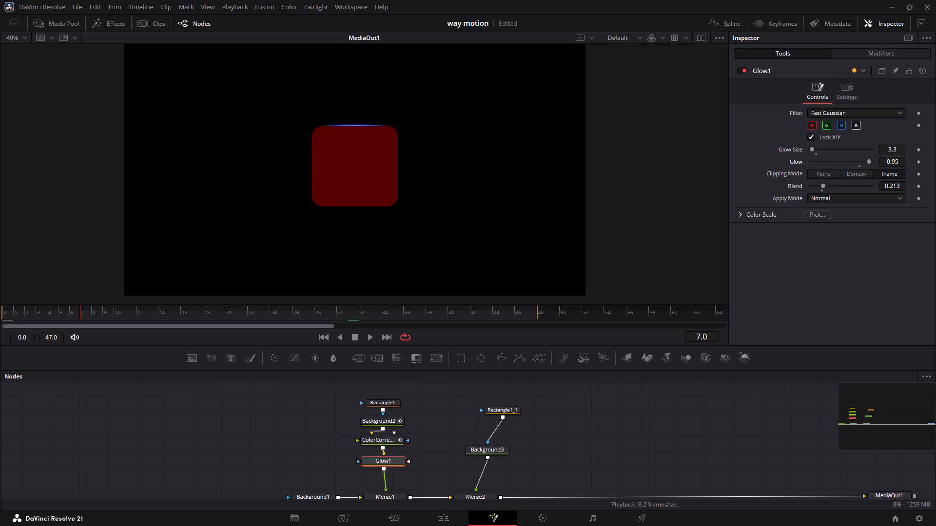
key("space")
key("space")
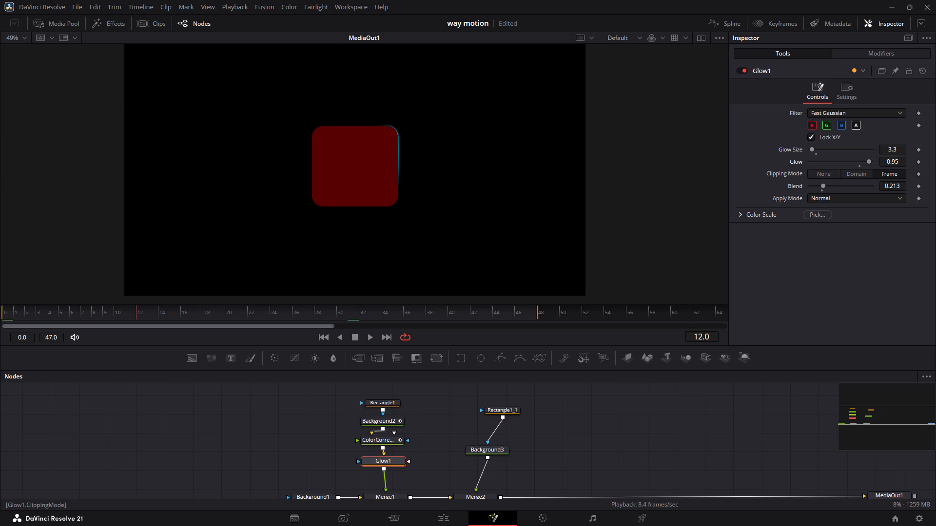
left_click_drag(898, 165, 883, 165)
left_click_drag(883, 165, 893, 167)
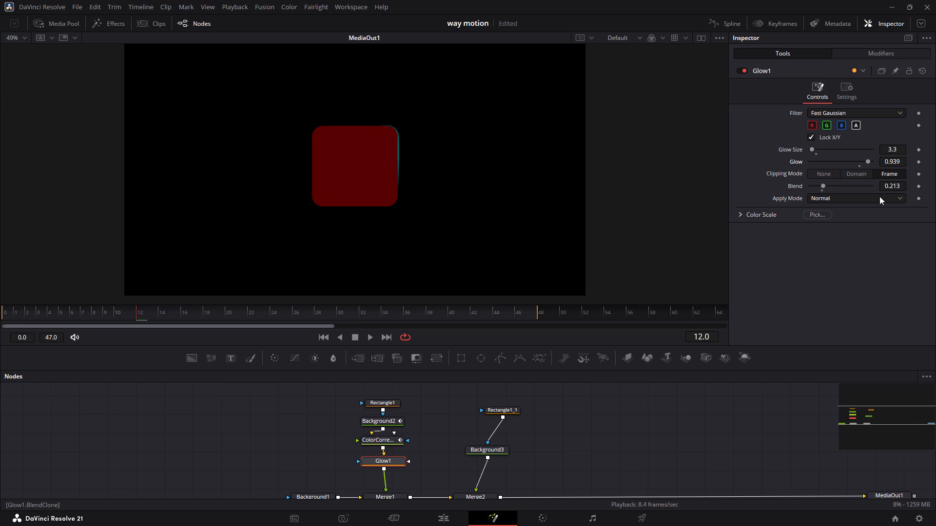
Set Glow1's blend to 0.172, play the loop to check it, and go back to frame 0.
left_click_drag(897, 187, 662, 156)
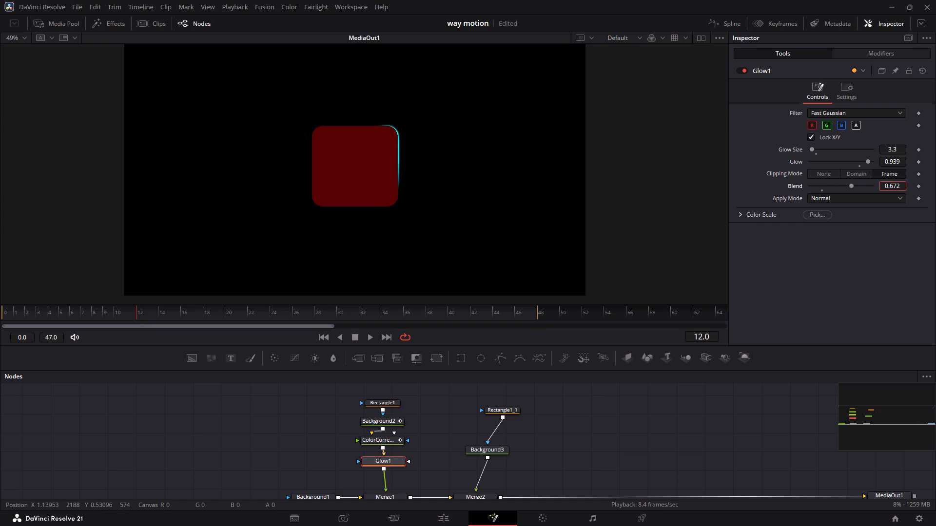
left_click_drag(662, 156, 428, 182)
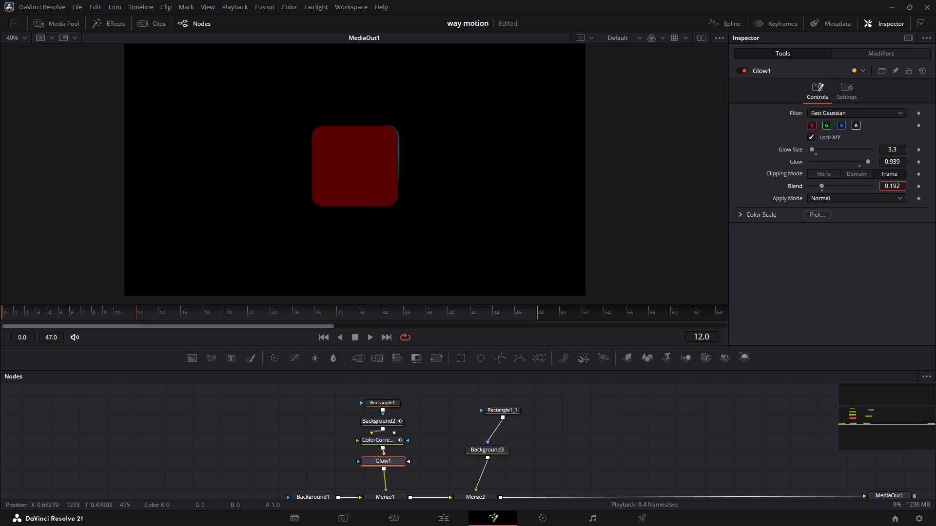
left_click_drag(428, 182, 435, 181)
left_click_drag(435, 181, 418, 180)
key("space")
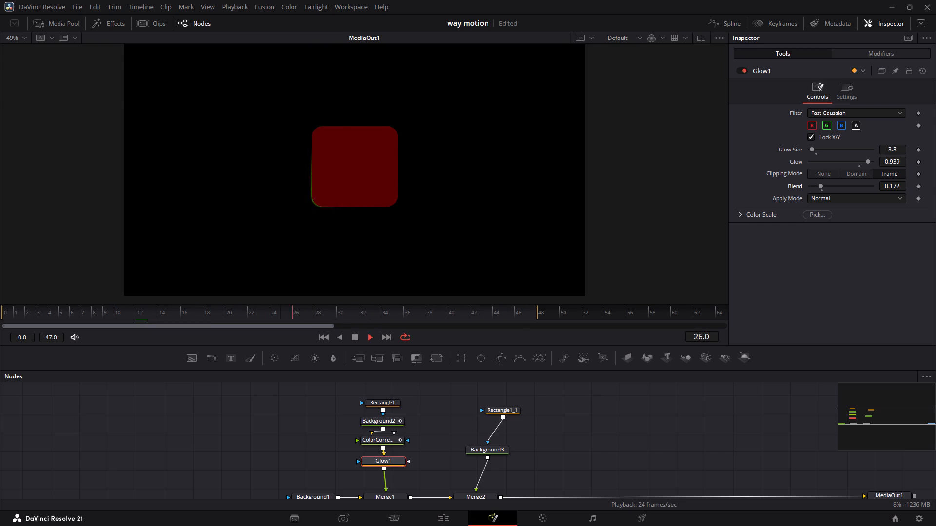
key("space")
key("space")
key("space")
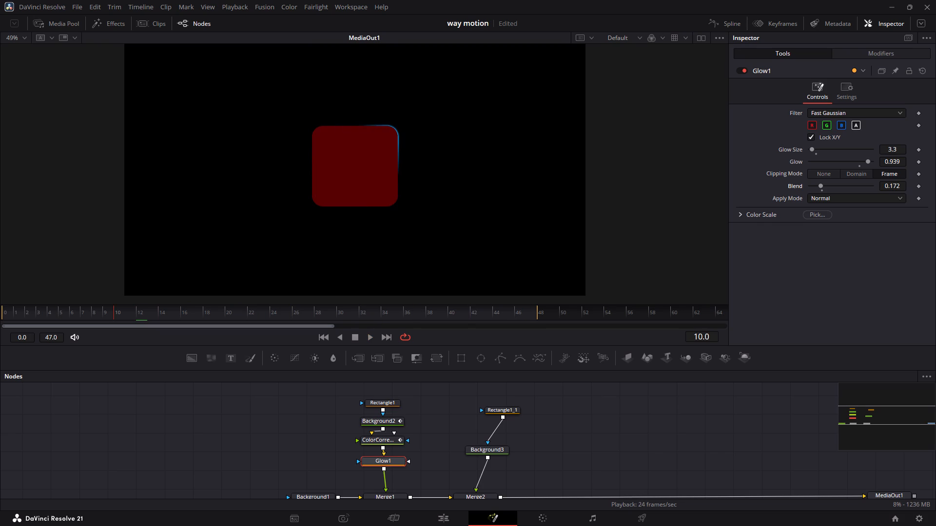
key("Left")
key("Left")
key("Left")
key("Left")
key("Left")
key("Left")
key("Left")
key("Left")
key("Left")
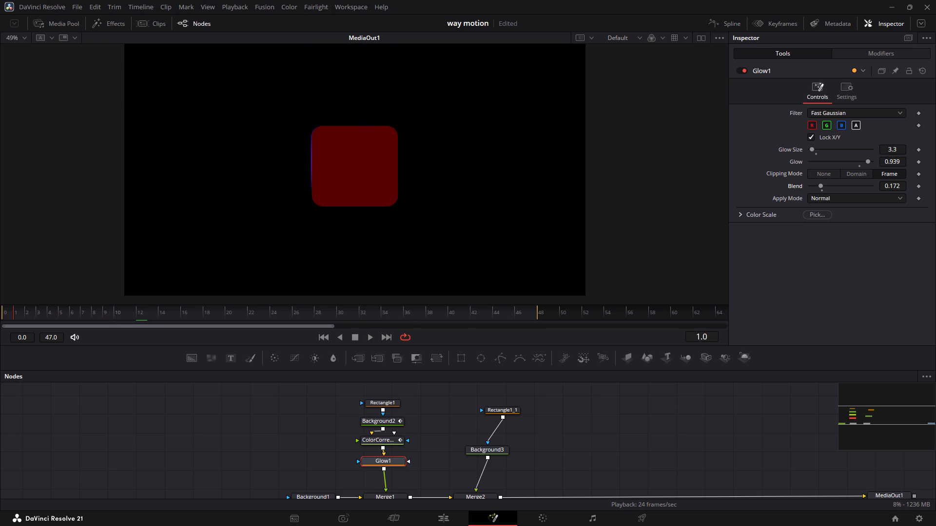
key("Left")
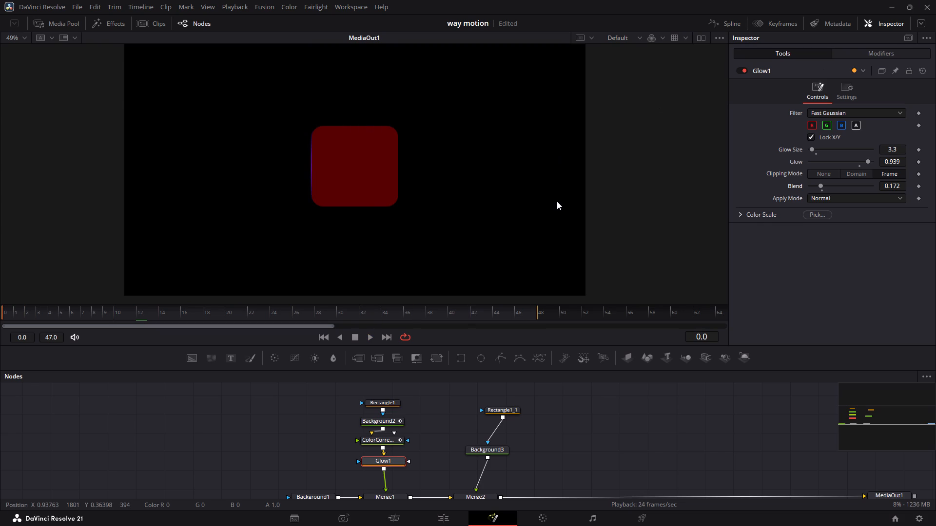
At frame 42, set the angle of Background2's Start vector to -540 so the glow ends where it begins.
left_click(392, 423)
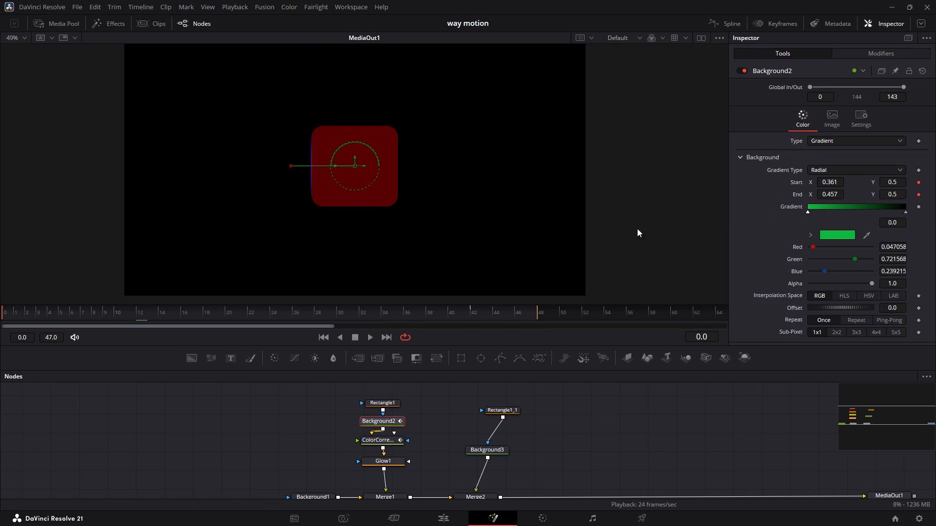
left_click(875, 57)
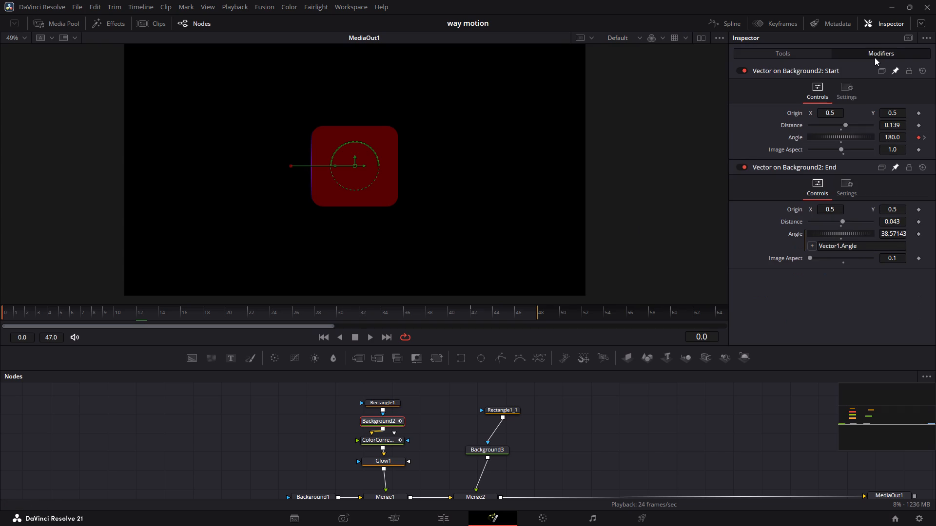
left_click(469, 310)
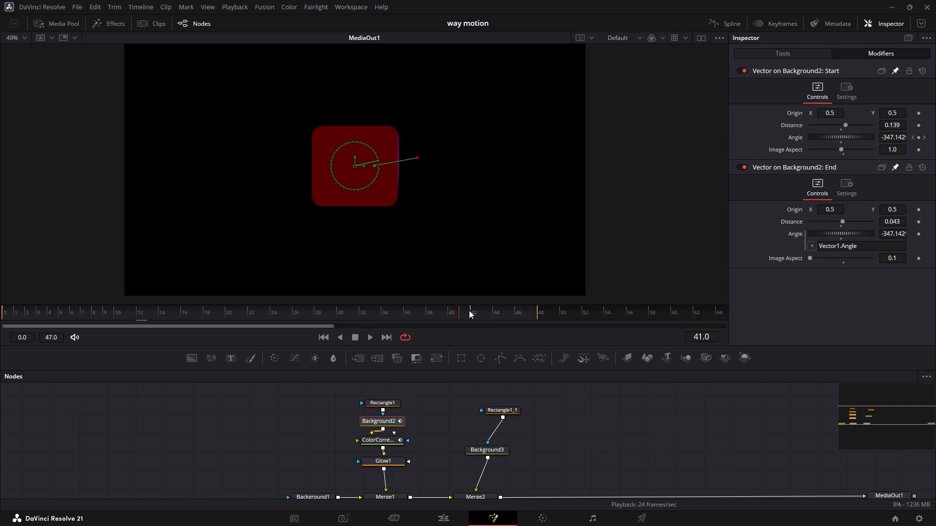
key("Right")
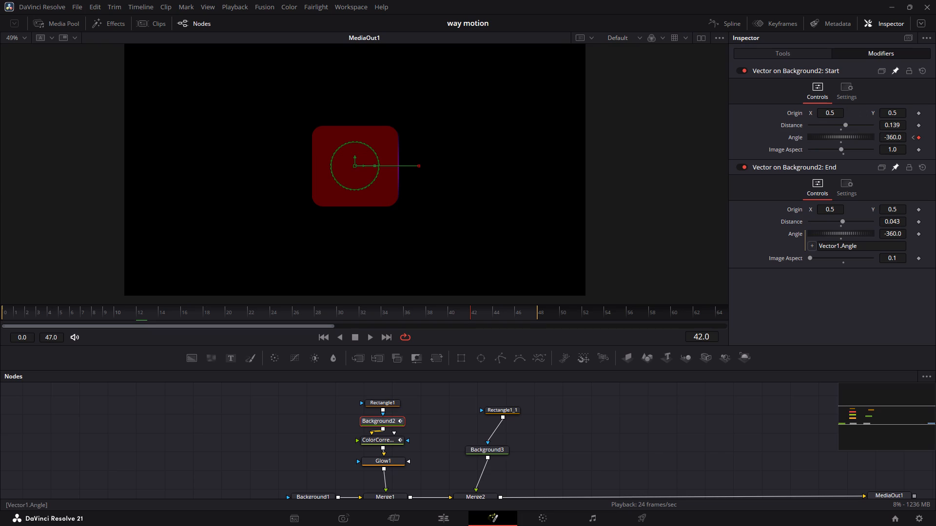
left_click_drag(885, 136, 891, 137)
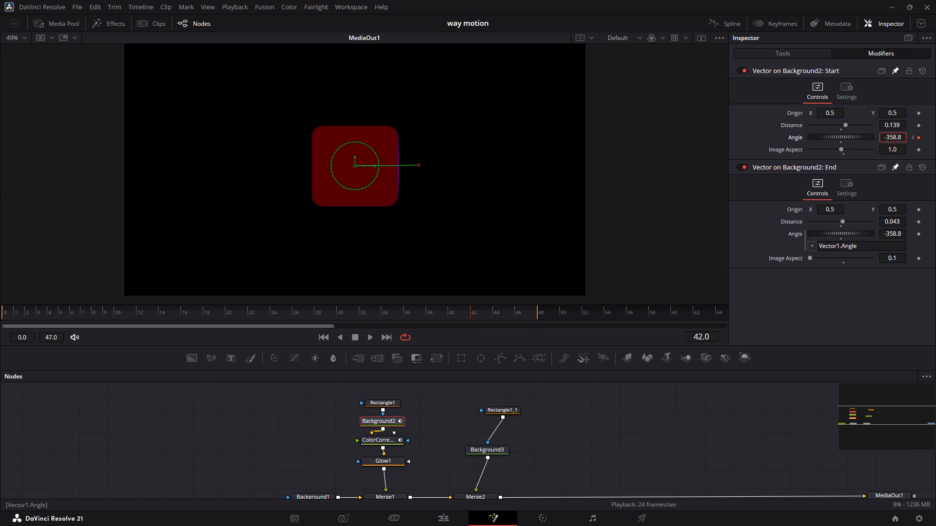
left_click_drag(891, 137, 864, 142)
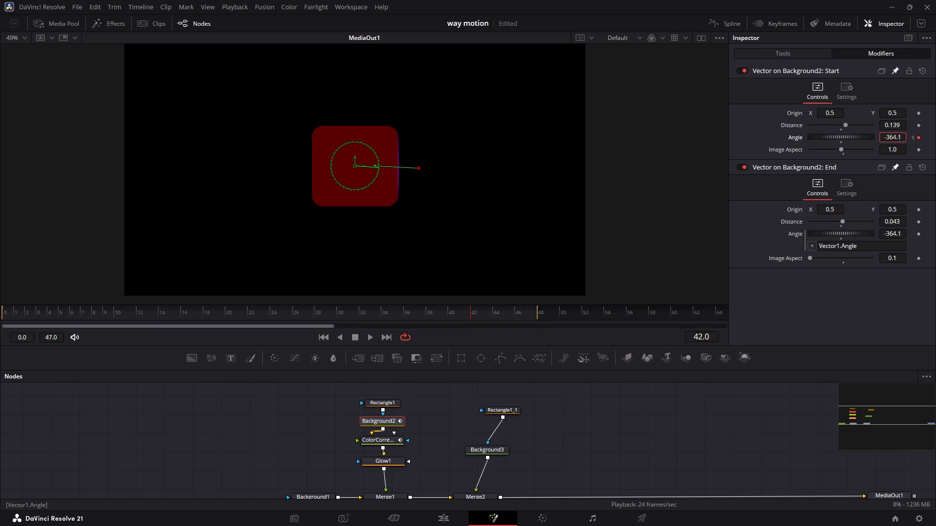
left_click_drag(864, 142, 640, 131)
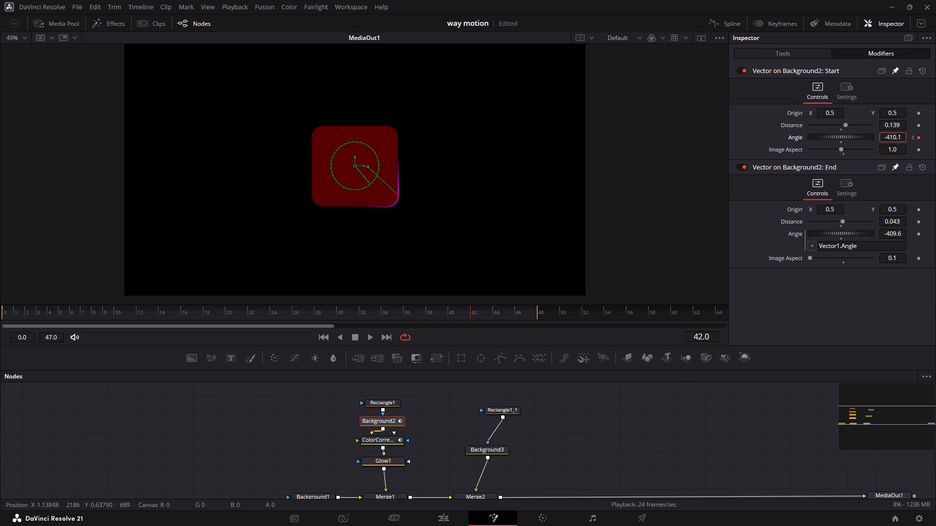
left_click_drag(640, 131, 443, 120)
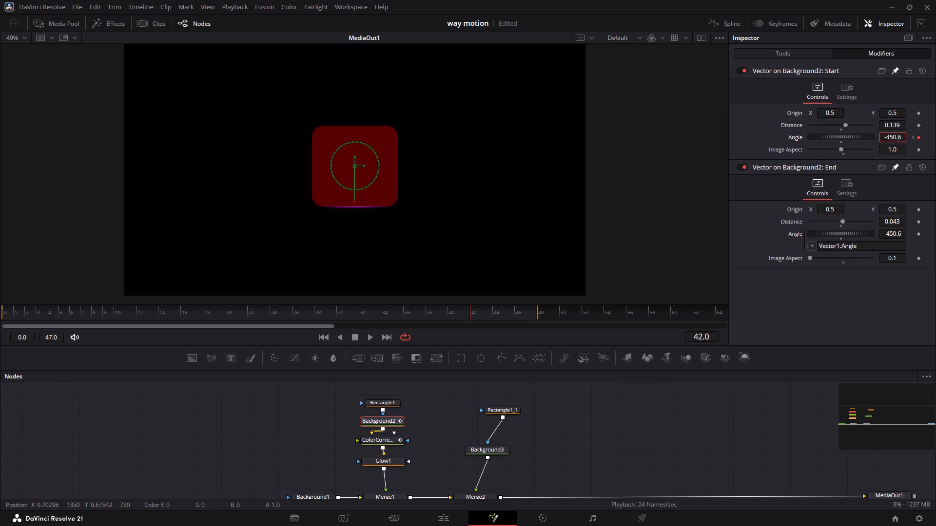
left_click_drag(443, 120, 281, 120)
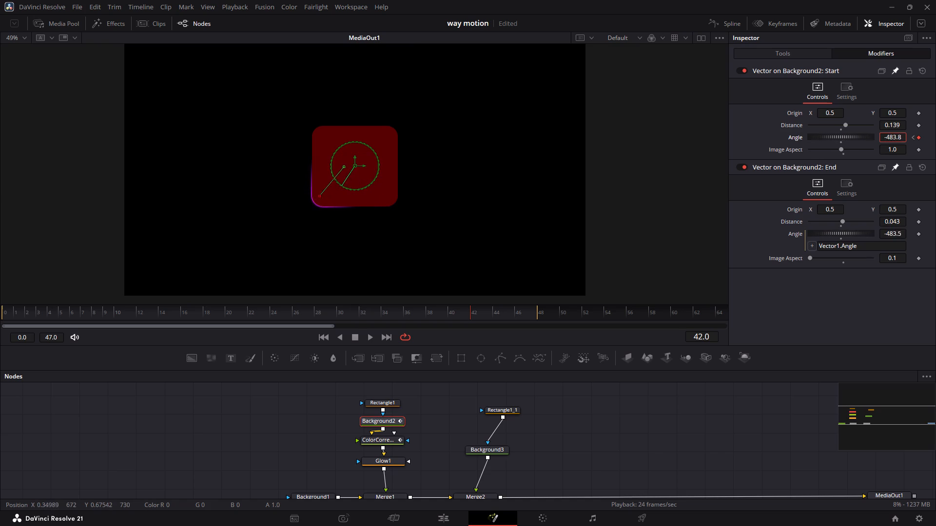
left_click_drag(281, 120, 122, 119)
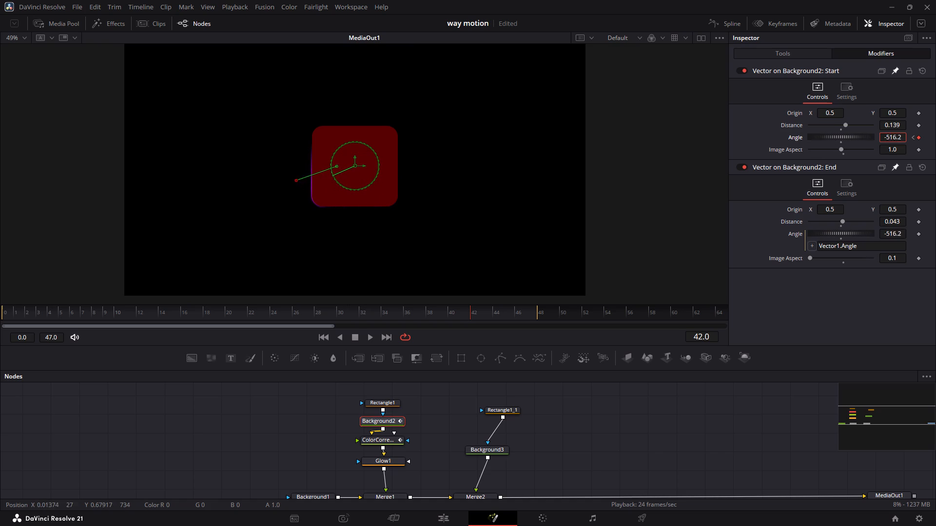
left_click_drag(122, 119, 457, 119)
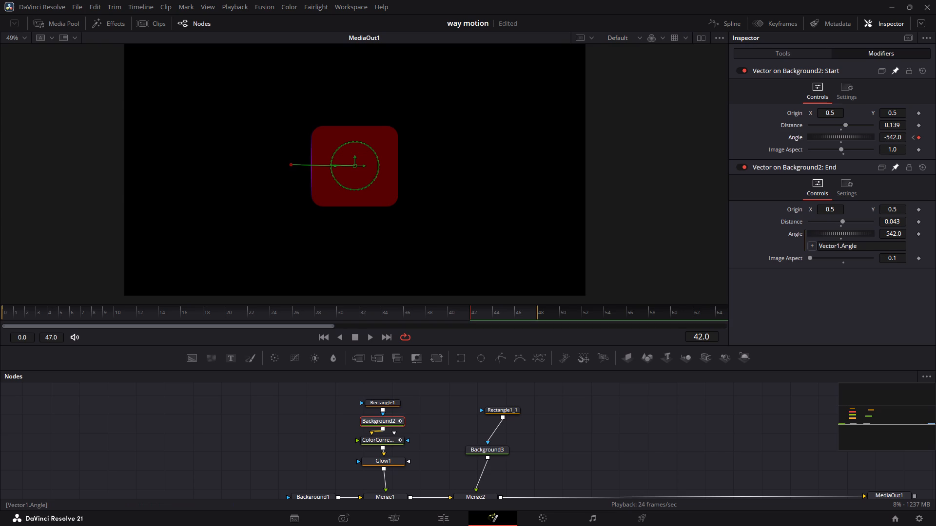
left_click_drag(884, 138, 891, 138)
left_click_drag(891, 138, 894, 138)
left_click_drag(894, 138, 894, 138)
left_click(663, 248)
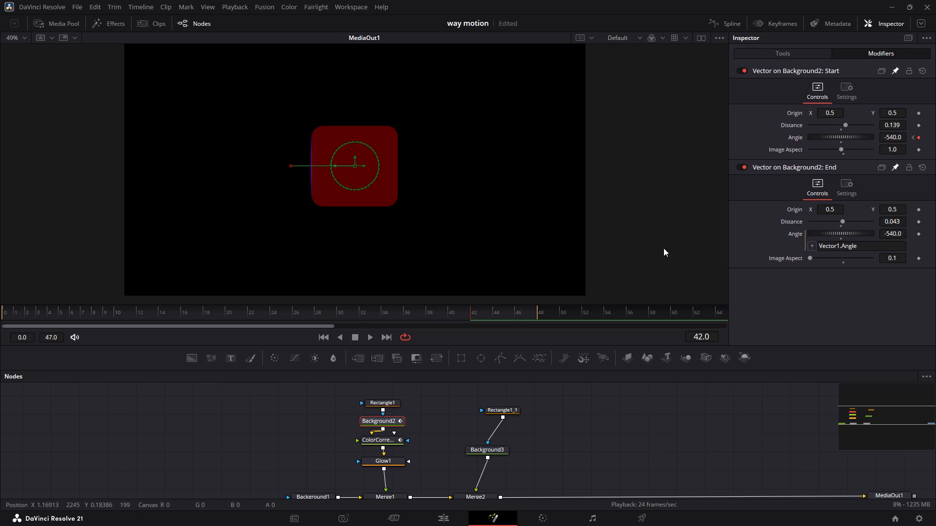
Play and pause the loop repeatedly, with all nodes deselected, to examine the glow's turns and the loop point.
key("space")
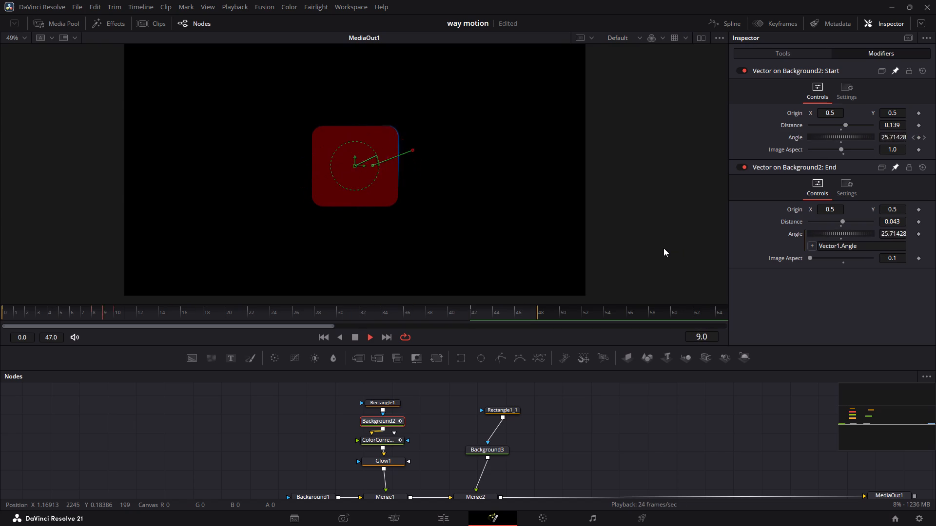
key("space")
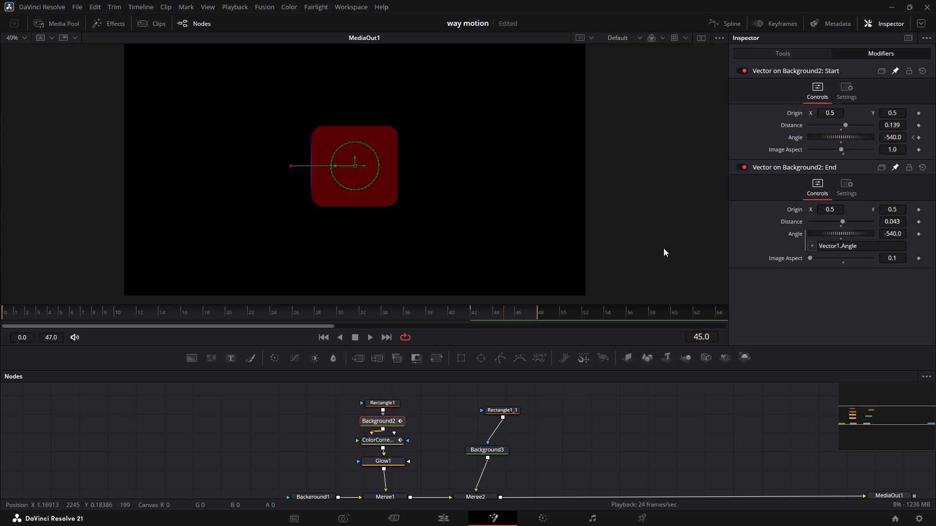
key("space")
key("space")
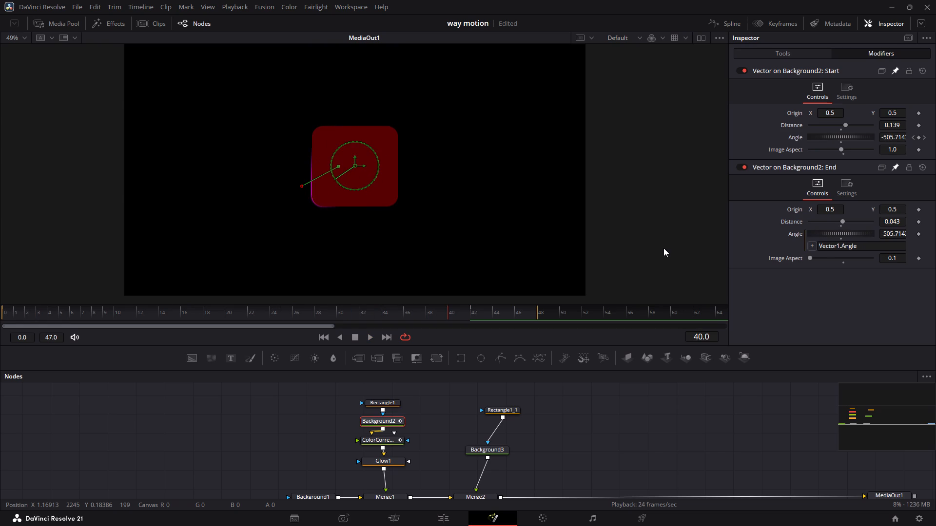
left_click(520, 429)
left_click(520, 429)
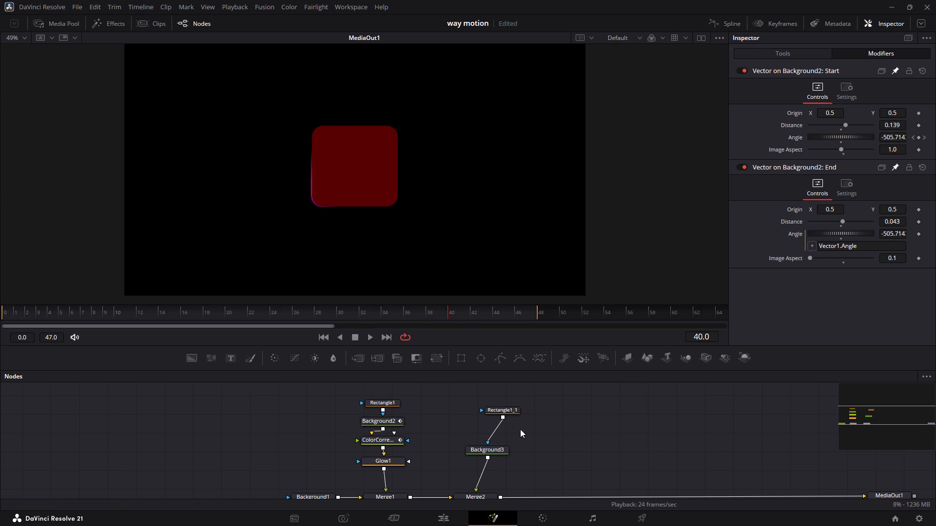
key("space")
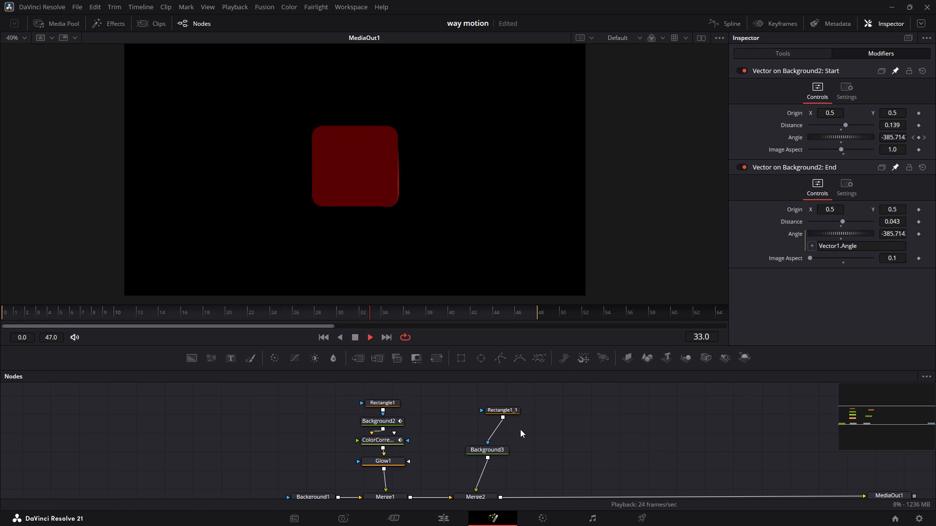
key("space")
key("space")
key("space")
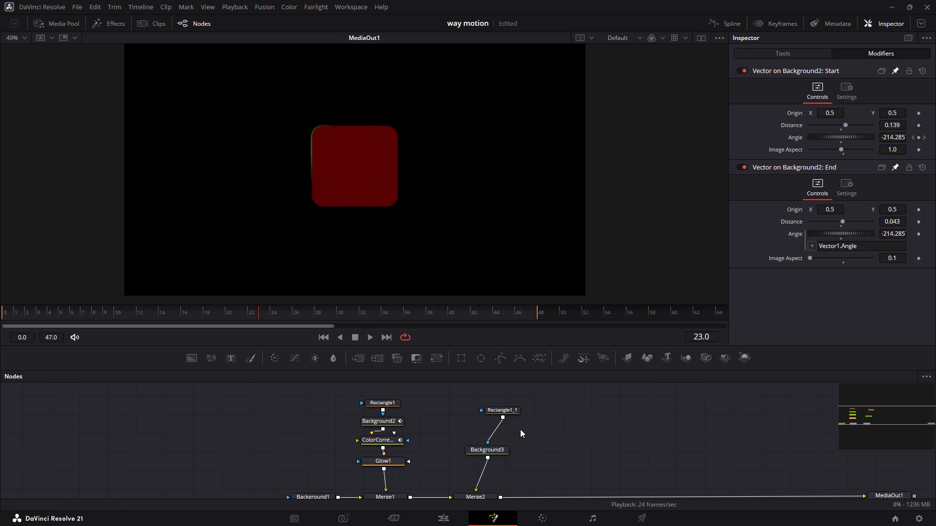
key("space")
key("space")
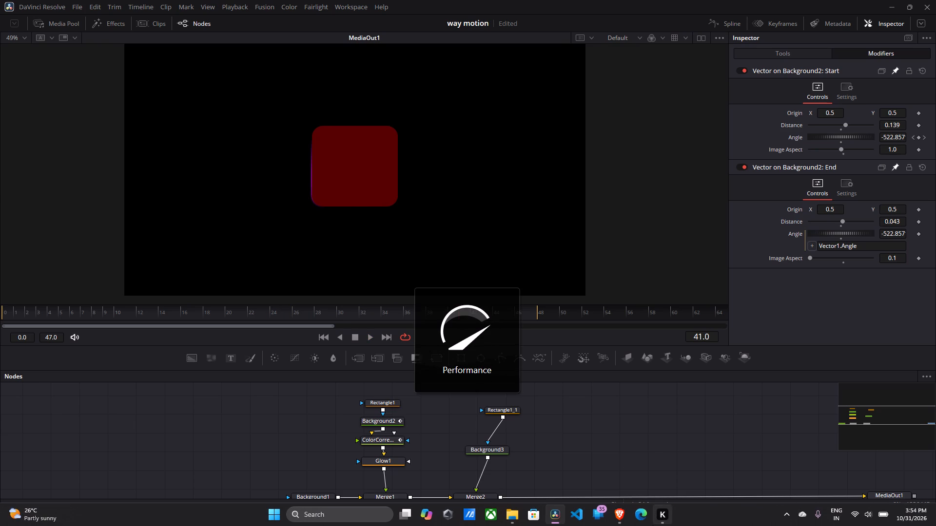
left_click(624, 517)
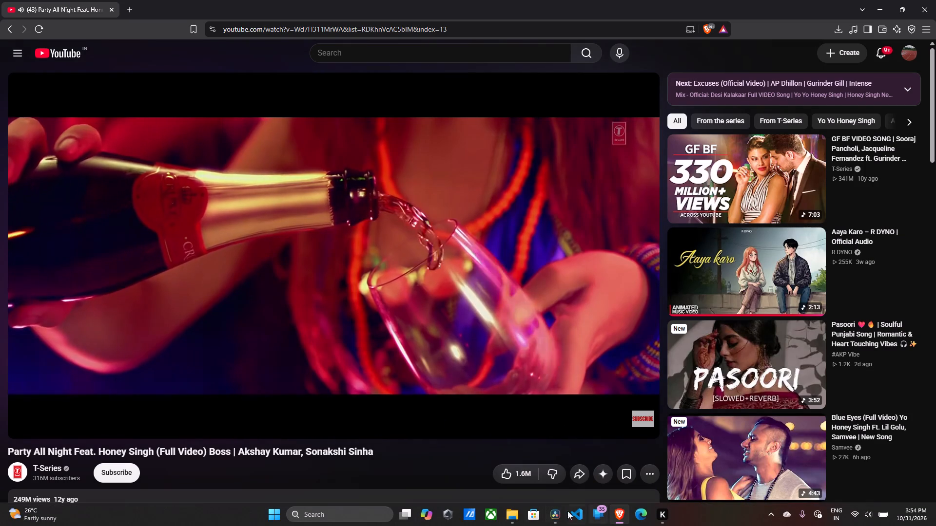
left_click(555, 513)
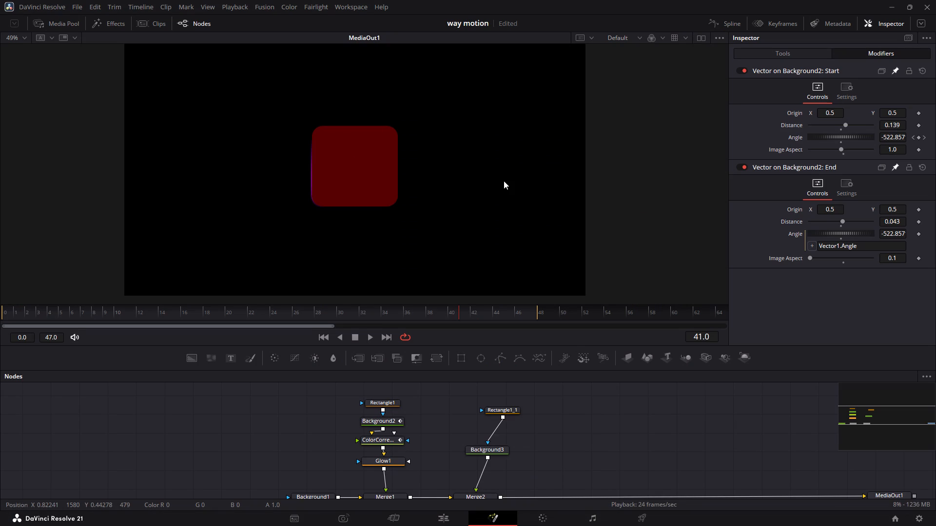
Play and pause the loop again to judge the glow's speed and continuity around the square.
key("space")
key("space")
key("space")
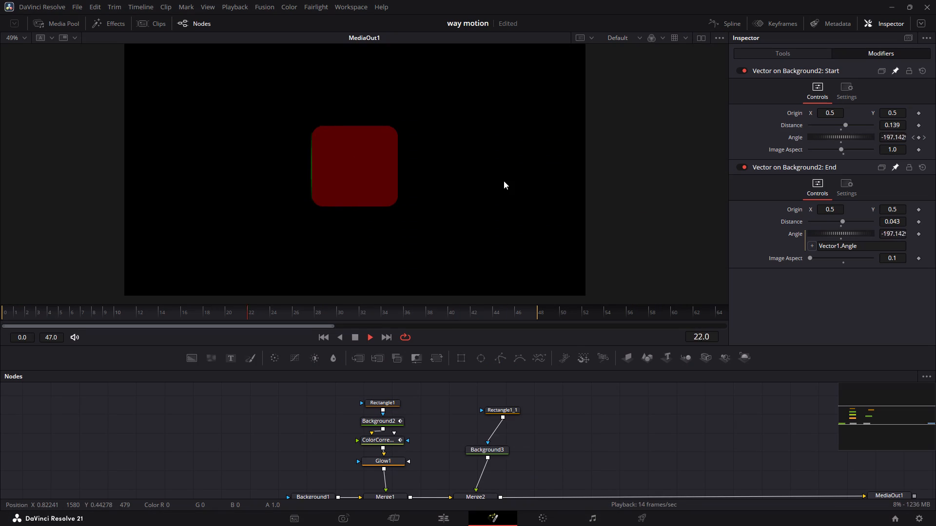
key("space")
key("space")
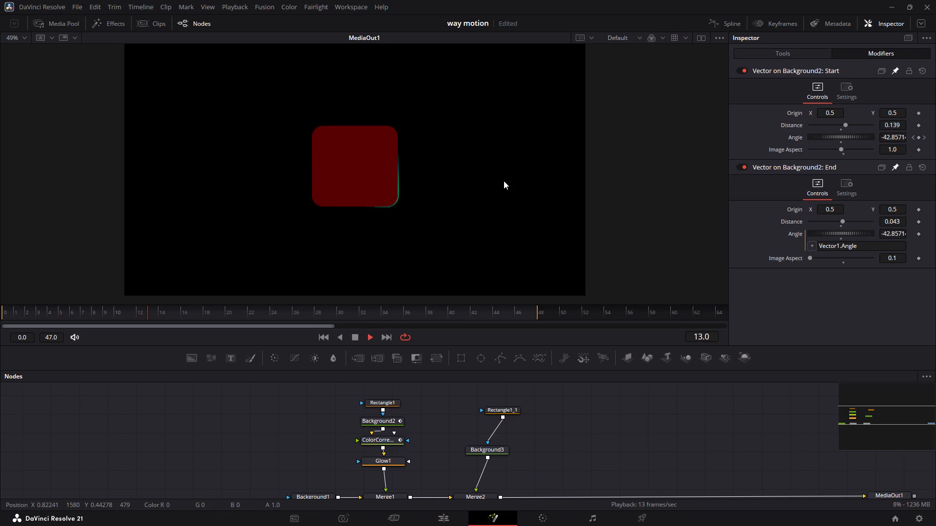
key("space")
key("space")
key("space")
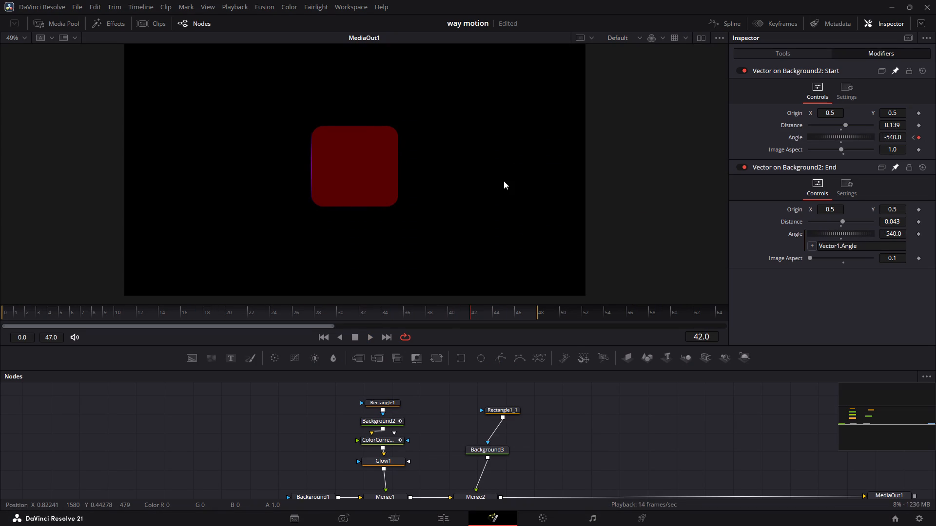
key("space")
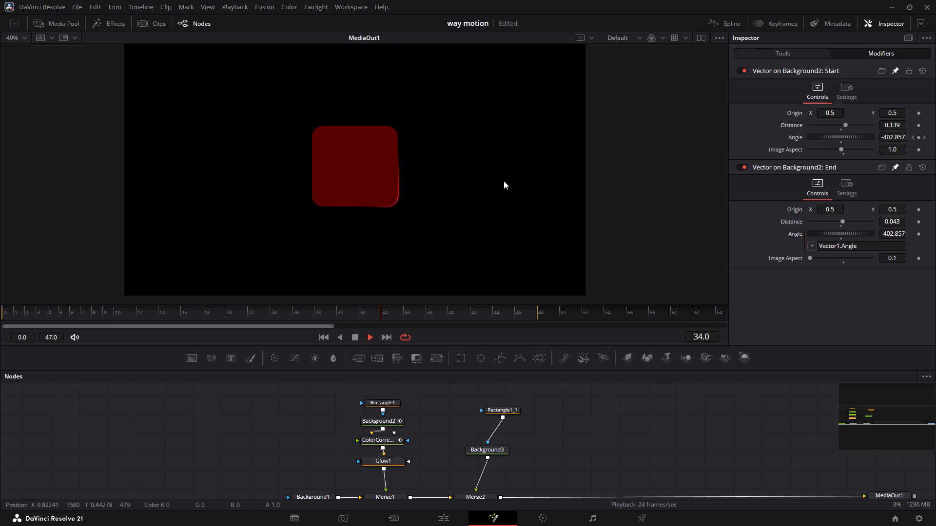
key("space")
key("space")
key("space")
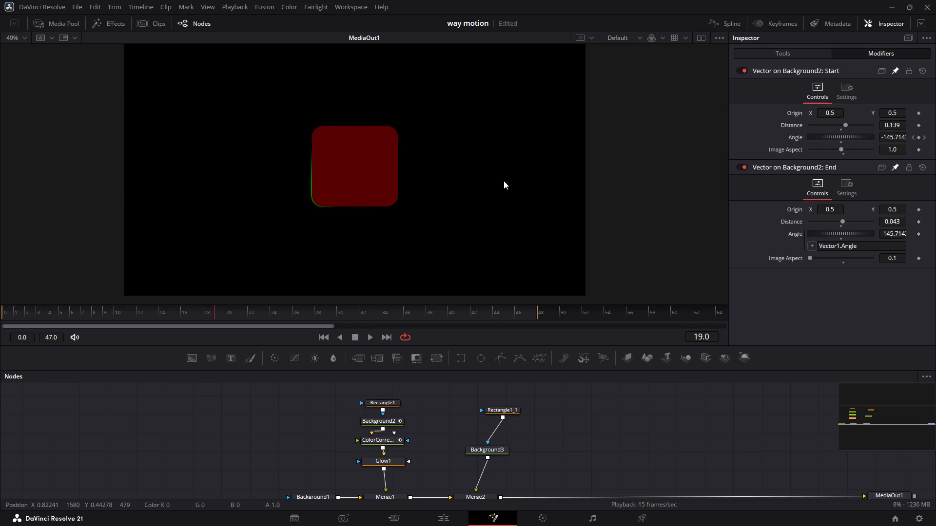
key("space")
key("space")
key("space")
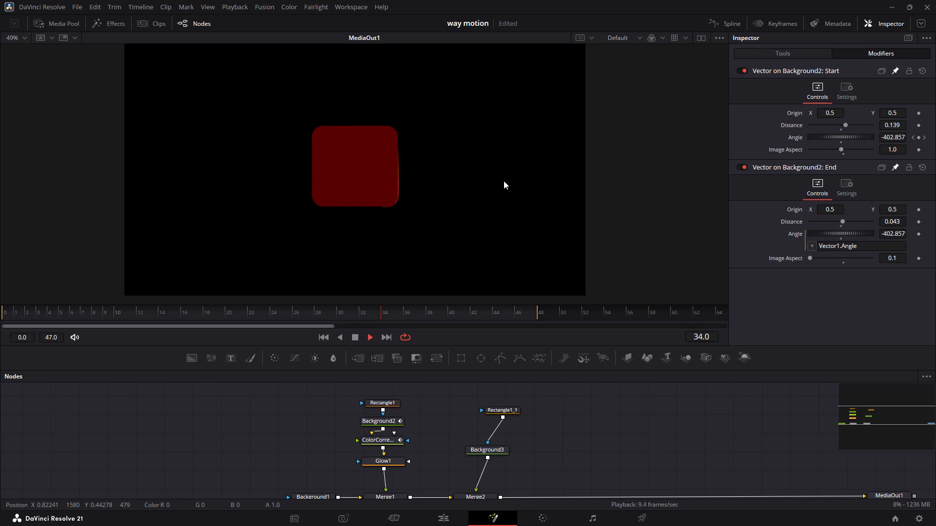
key("space")
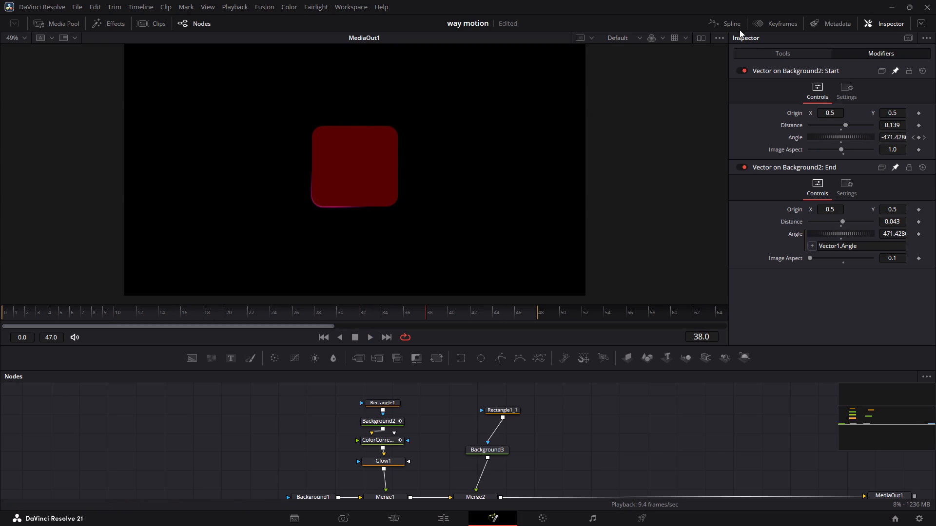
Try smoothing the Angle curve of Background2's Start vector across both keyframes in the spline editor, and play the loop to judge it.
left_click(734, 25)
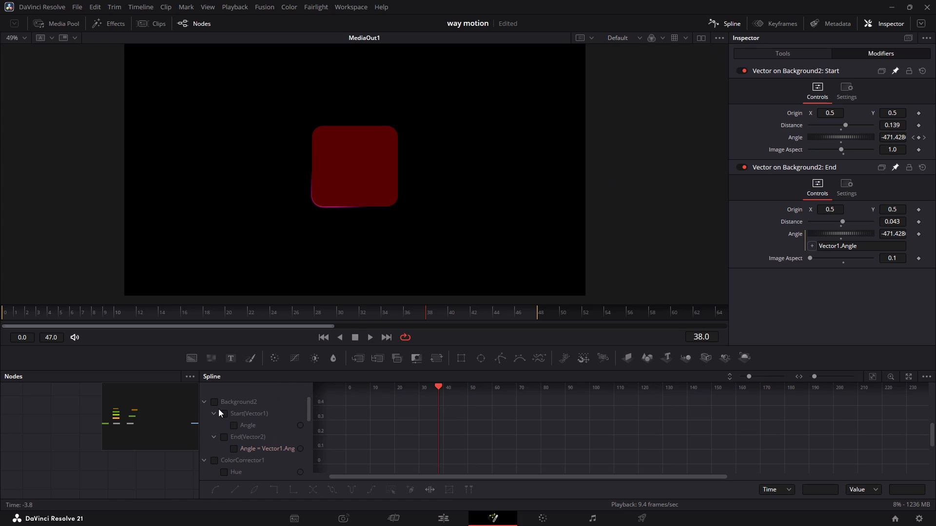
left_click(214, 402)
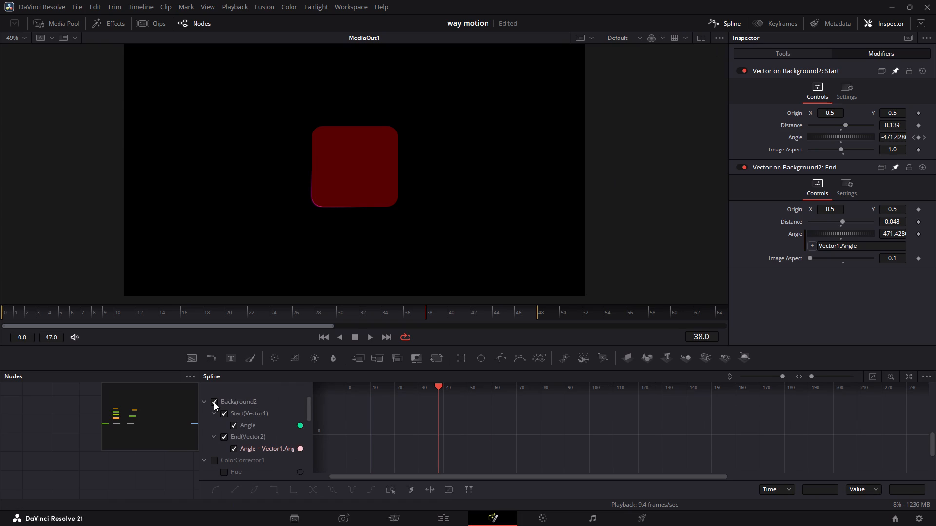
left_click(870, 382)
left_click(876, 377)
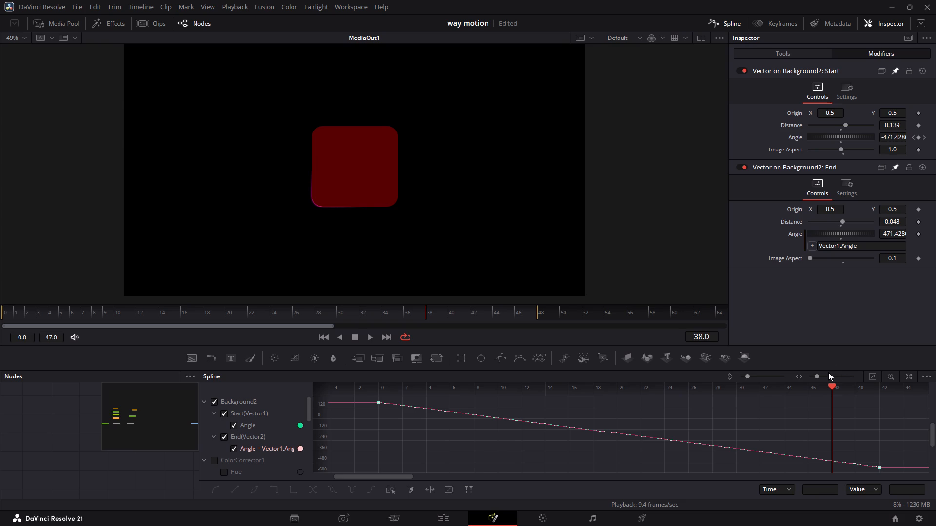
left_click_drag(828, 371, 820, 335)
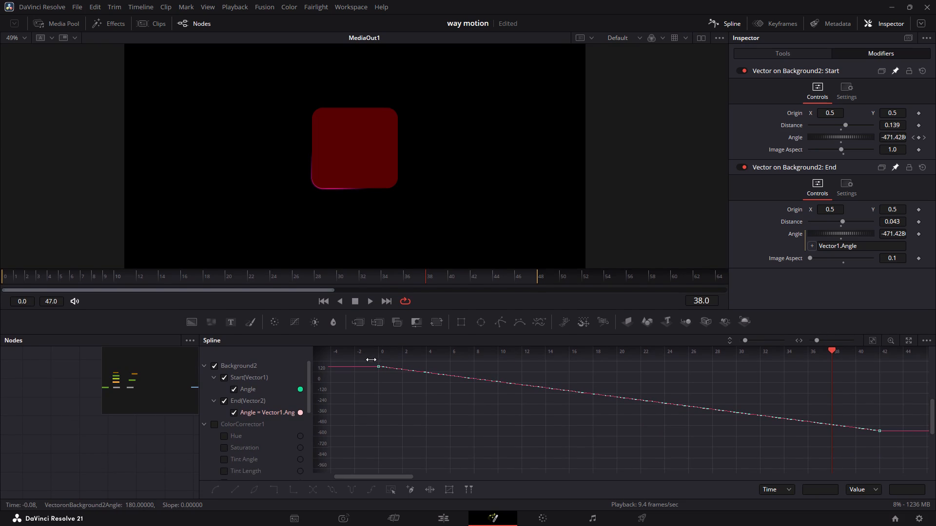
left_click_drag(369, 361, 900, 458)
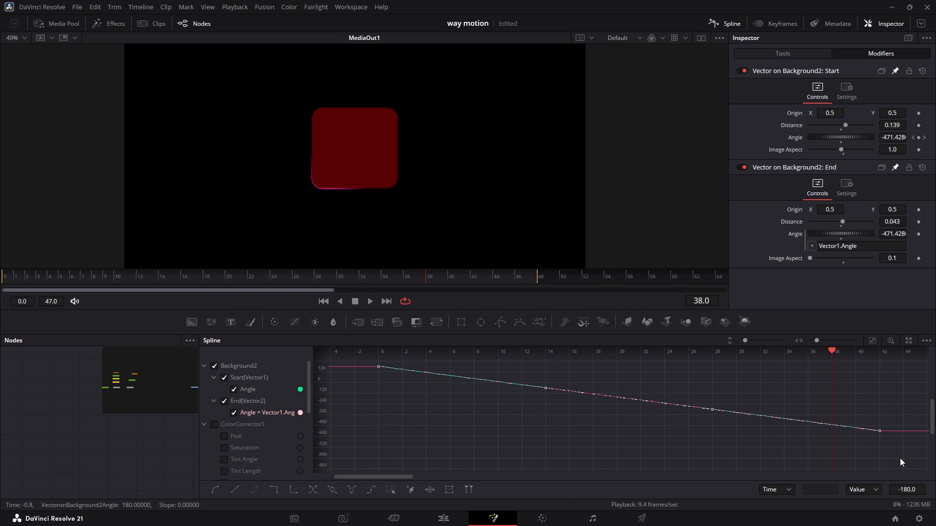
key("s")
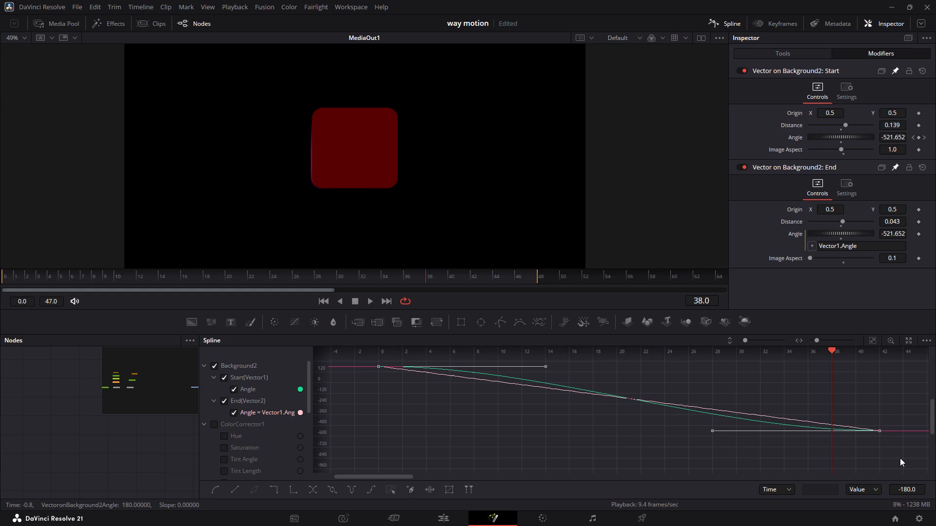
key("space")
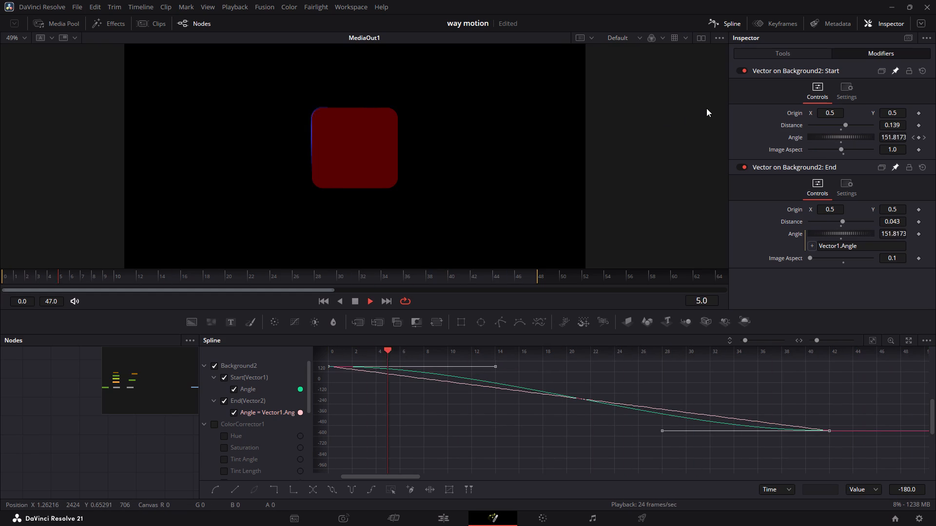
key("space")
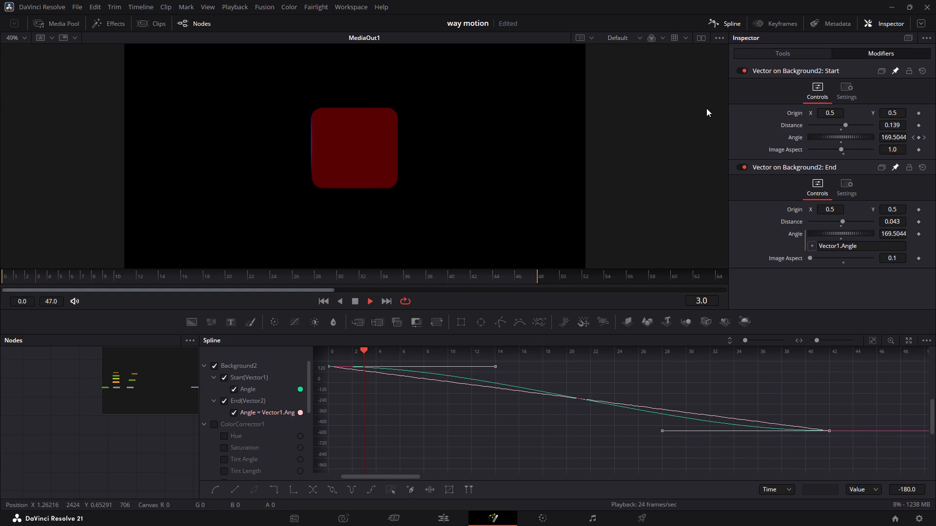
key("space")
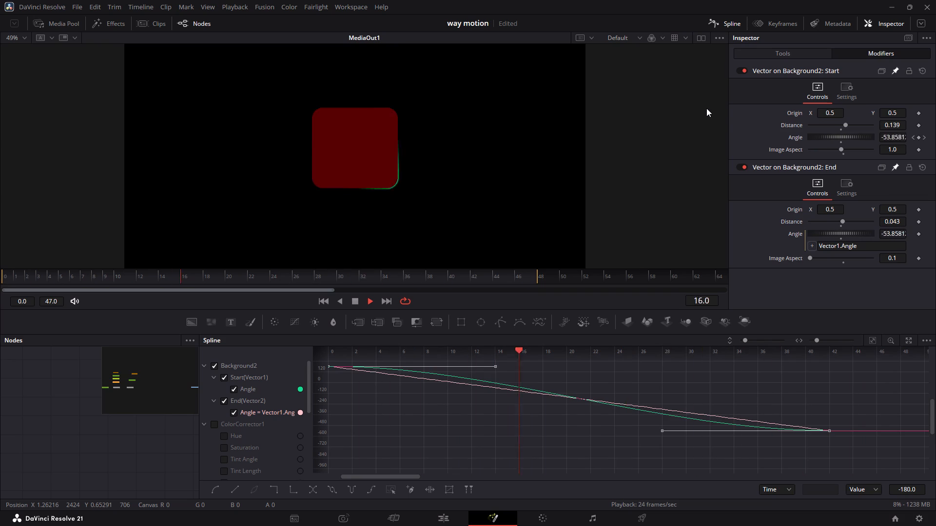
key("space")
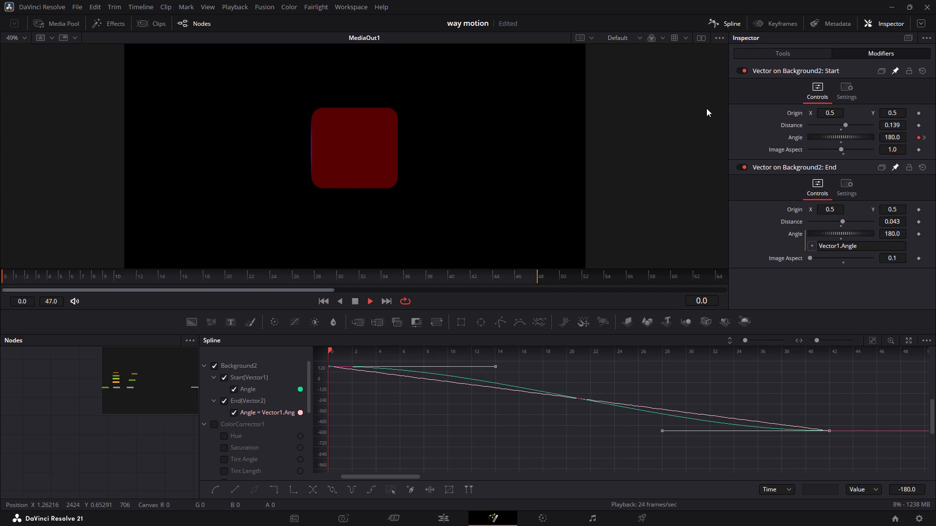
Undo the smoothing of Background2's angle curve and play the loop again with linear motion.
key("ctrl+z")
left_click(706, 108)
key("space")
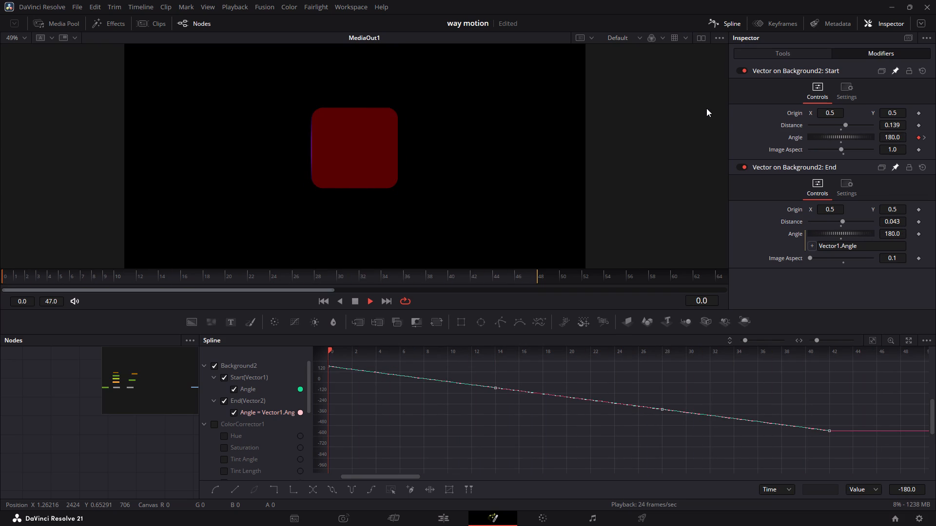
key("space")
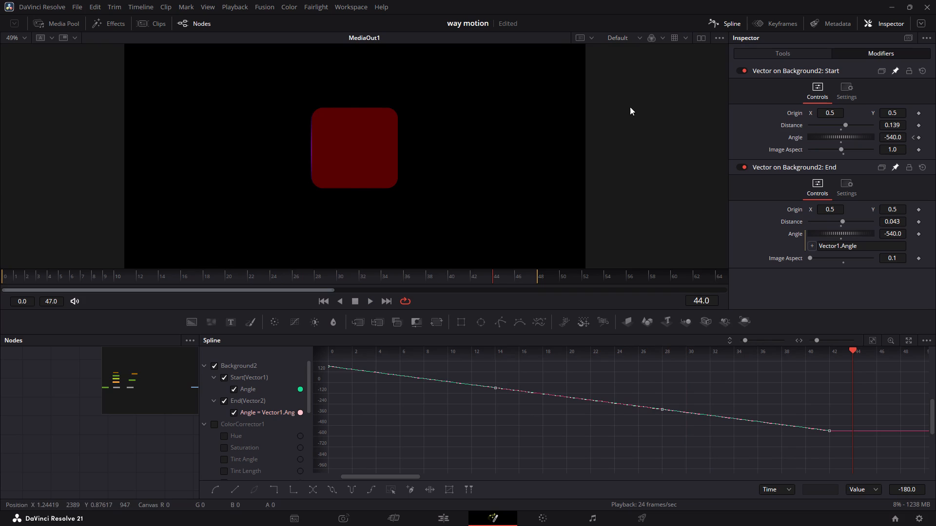
Smooth all of ColorCorrector1's keyframe curves instead of Background2's, play the loop to check, and close the spline editor.
double_click(216, 365)
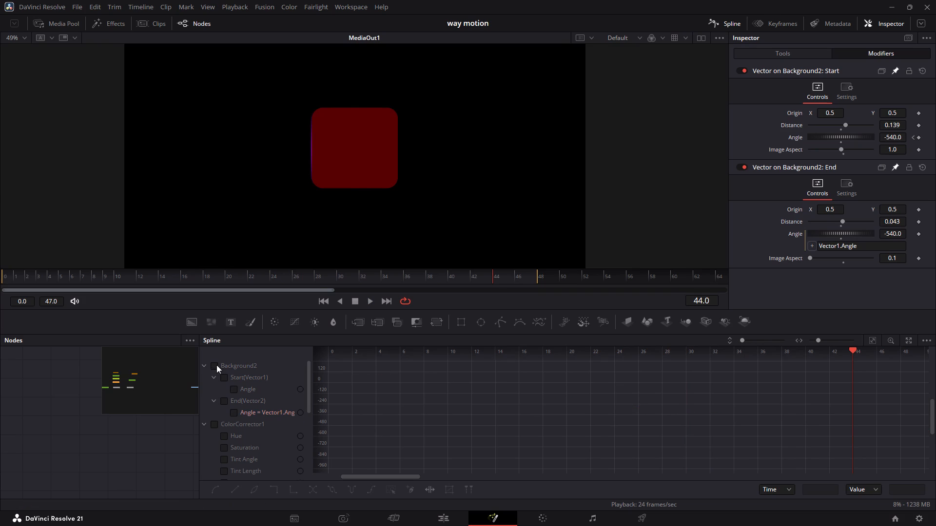
double_click(213, 426)
left_click(213, 426)
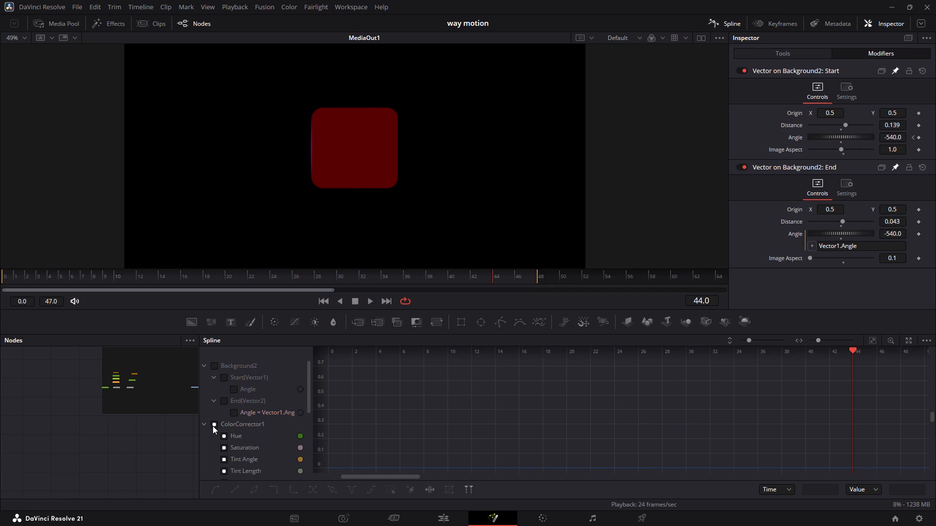
double_click(213, 426)
left_click(213, 426)
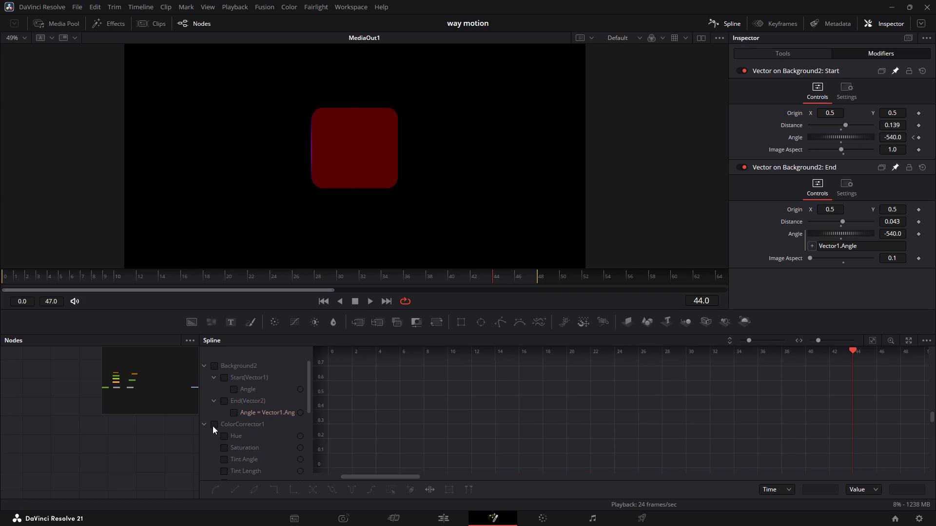
left_click(213, 426)
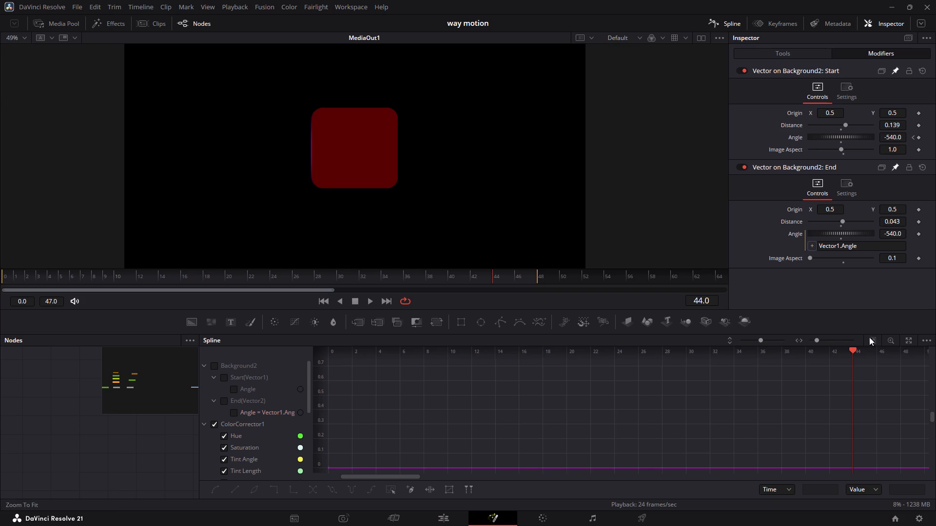
left_click(873, 339)
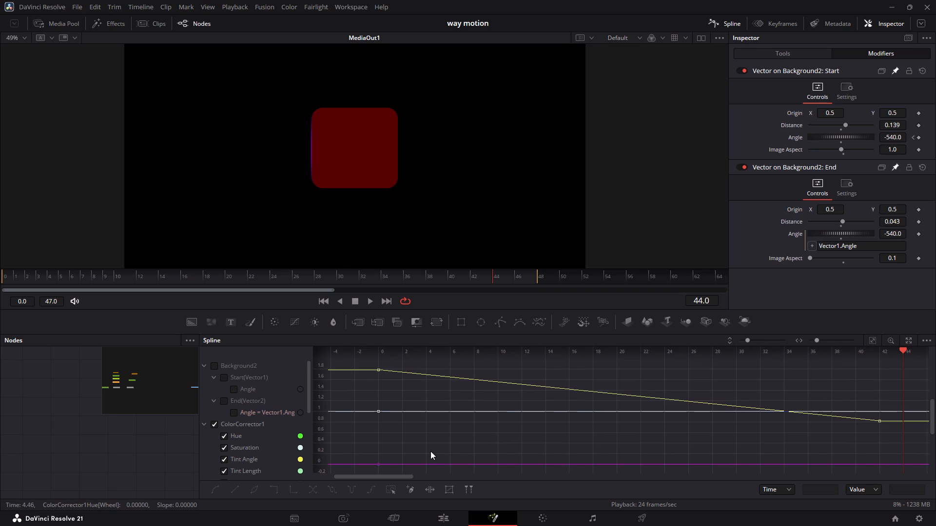
left_click_drag(370, 361, 884, 460)
key("s")
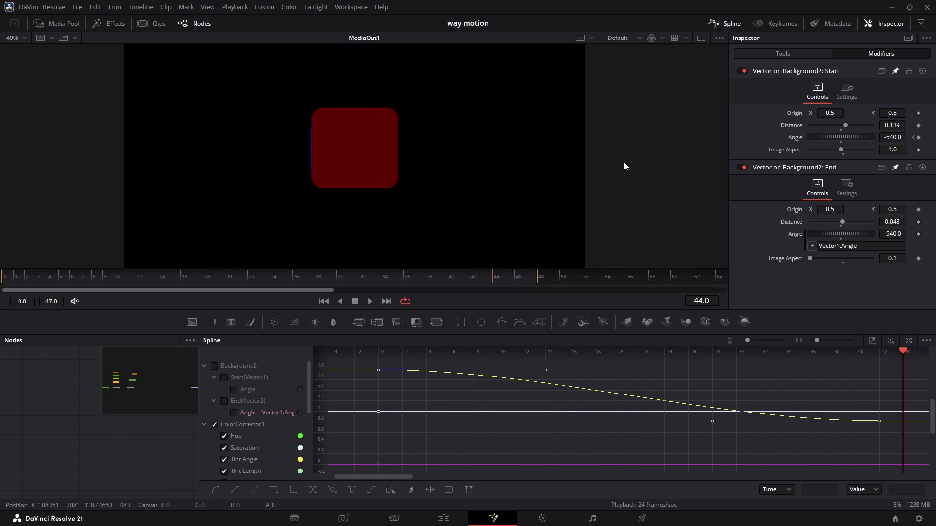
key("space")
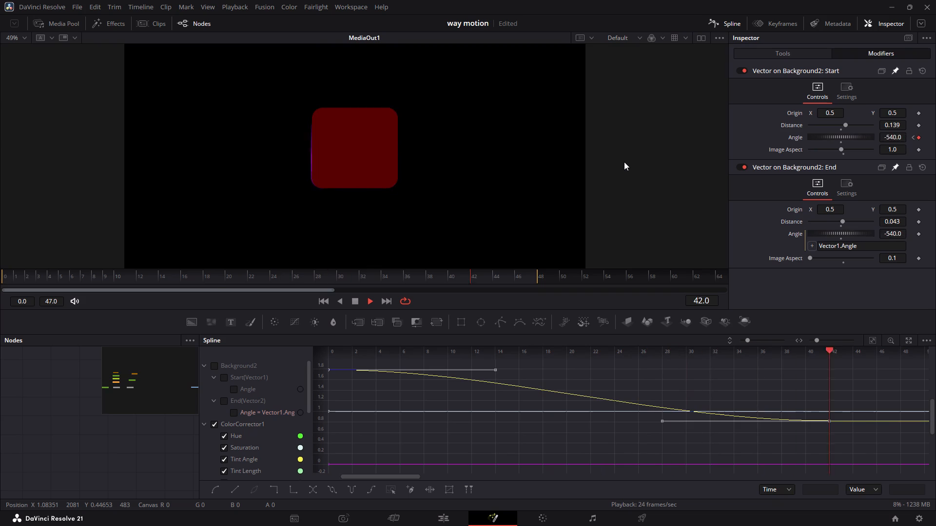
key("space")
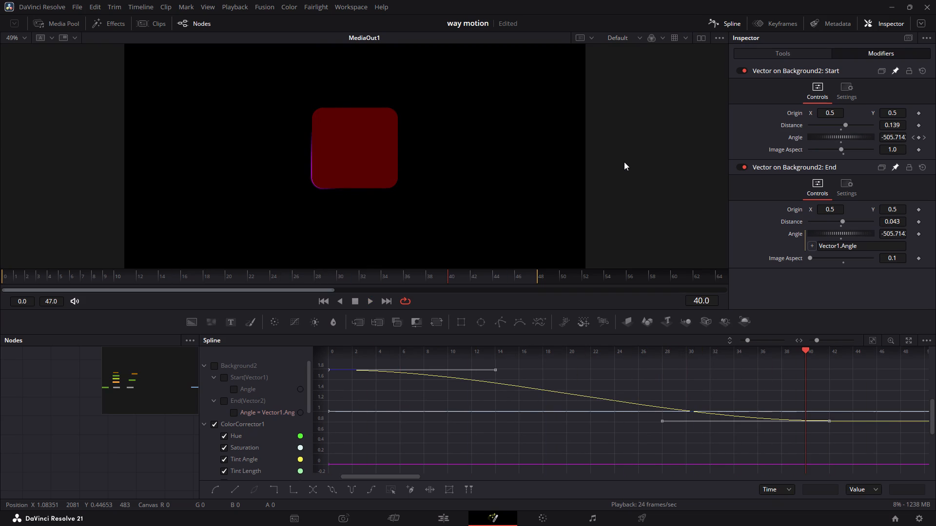
left_click(730, 26)
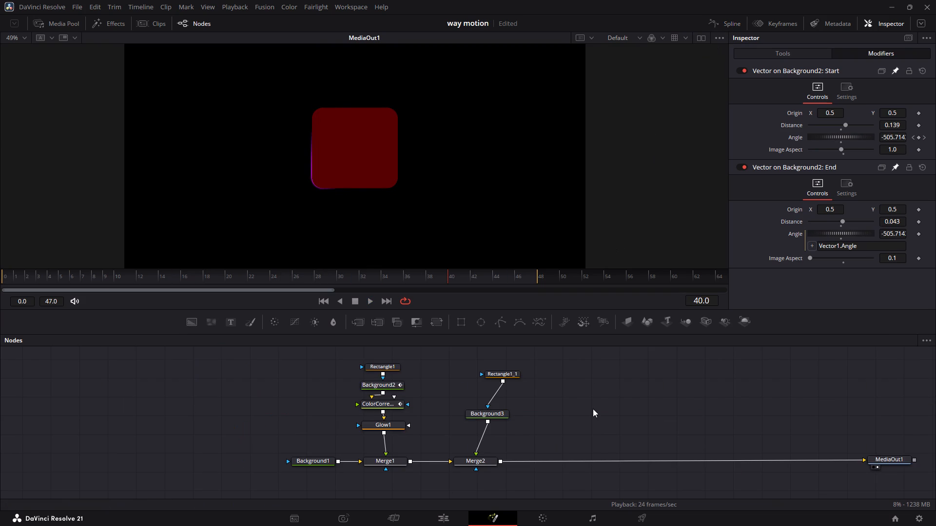
Play and pause the loop repeatedly to examine the glow's colour change and motion around the square.
scroll(593, 409, "up", 1)
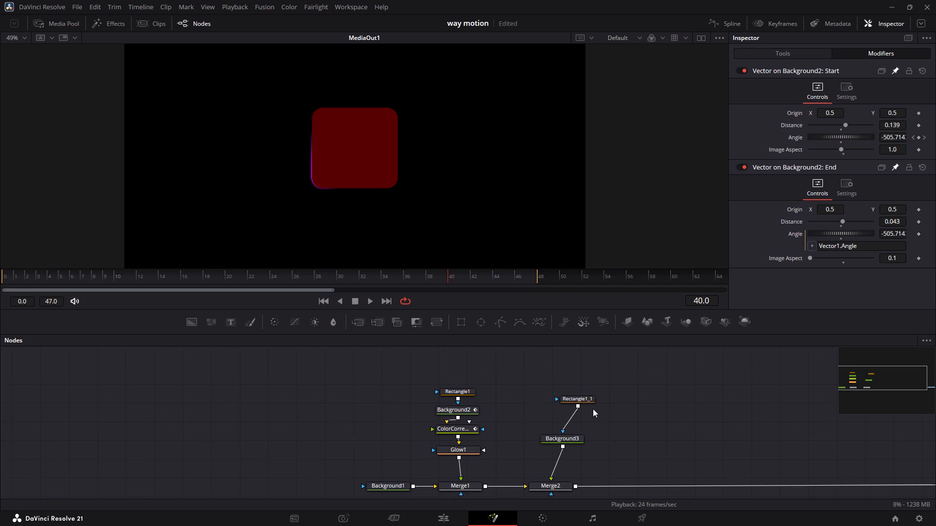
scroll(582, 413, "left", 1)
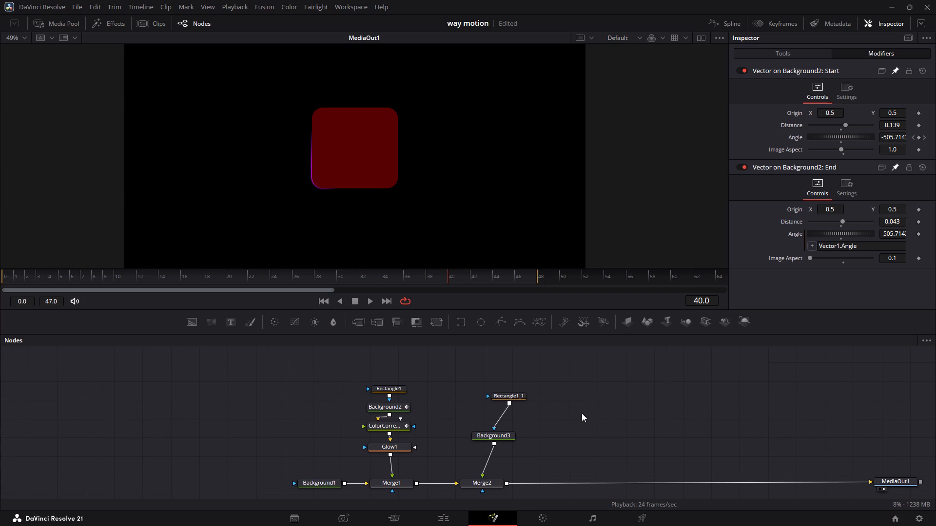
key("space")
key("space")
key("space")
key("space")
key("space")
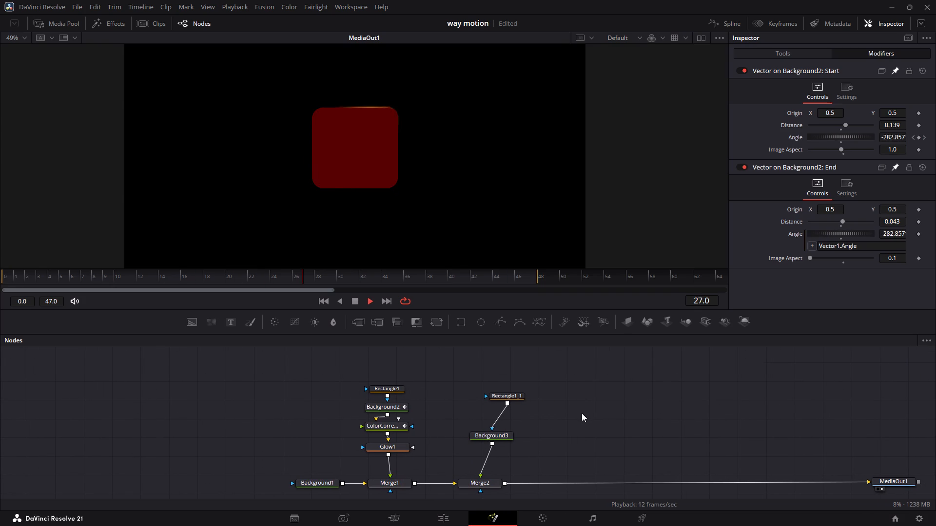
key("space")
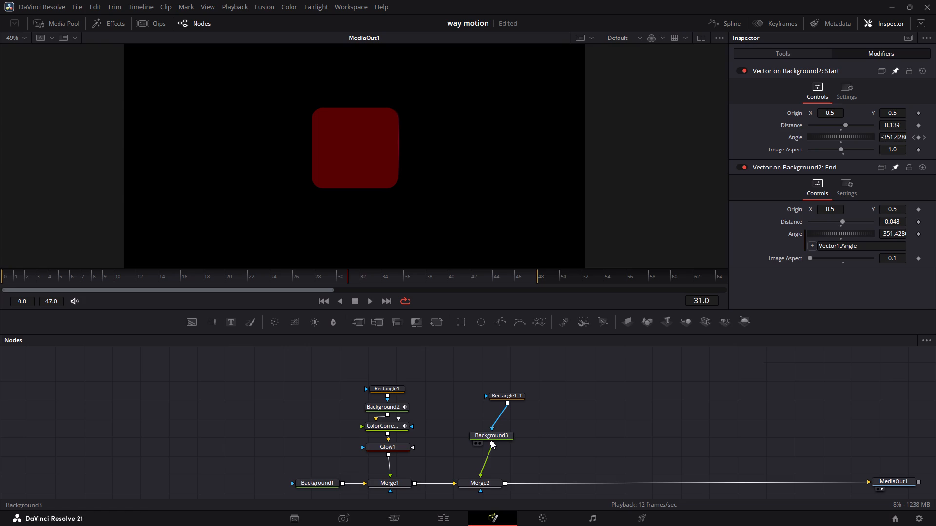
Change Background3's solid colour to white (#ffffff) and play the loop to check the glow around the square.
left_click(491, 440)
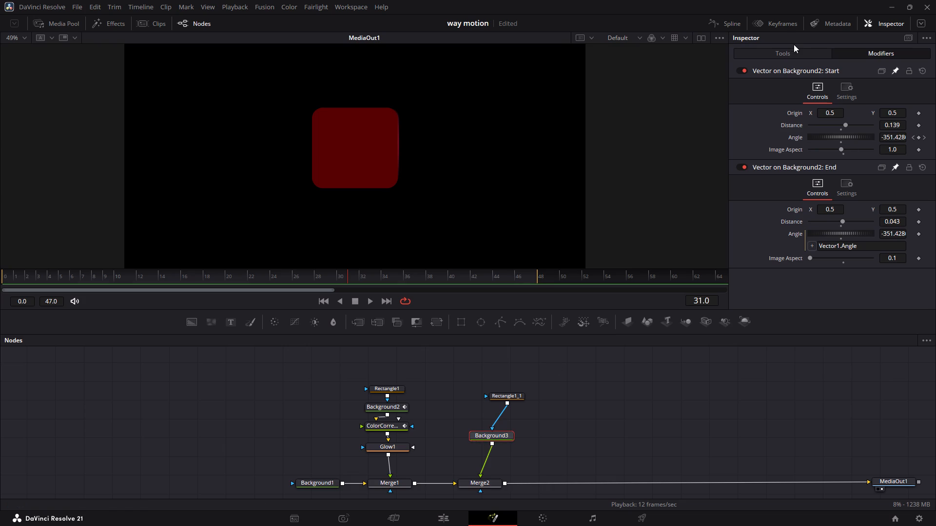
left_click(795, 50)
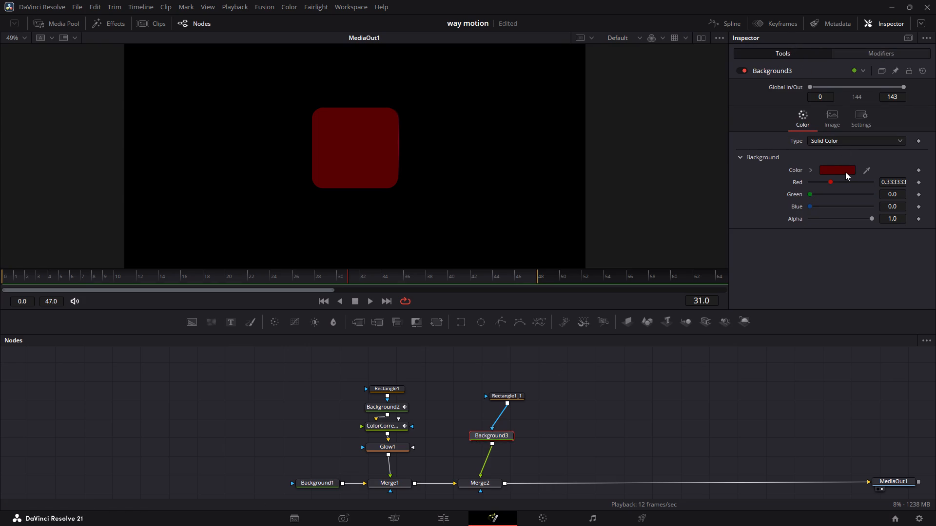
left_click(845, 172)
left_click_drag(523, 209, 513, 232)
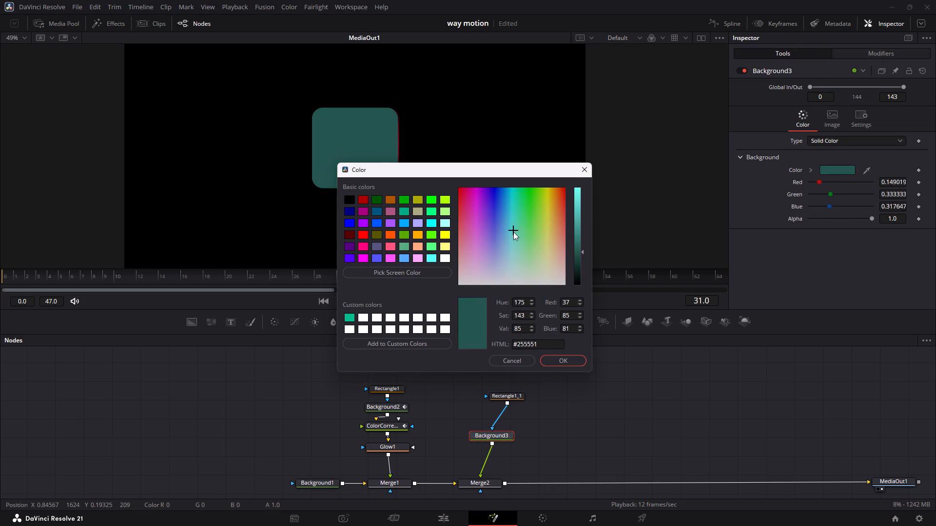
left_click_drag(513, 232, 430, 310)
left_click_drag(586, 249, 585, 237)
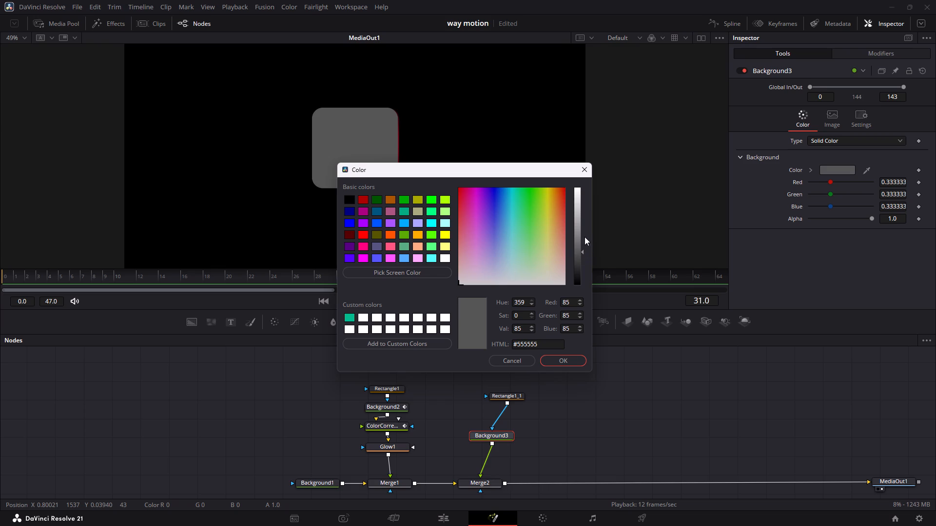
left_click_drag(585, 237, 580, 249)
left_click_drag(580, 249, 567, 157)
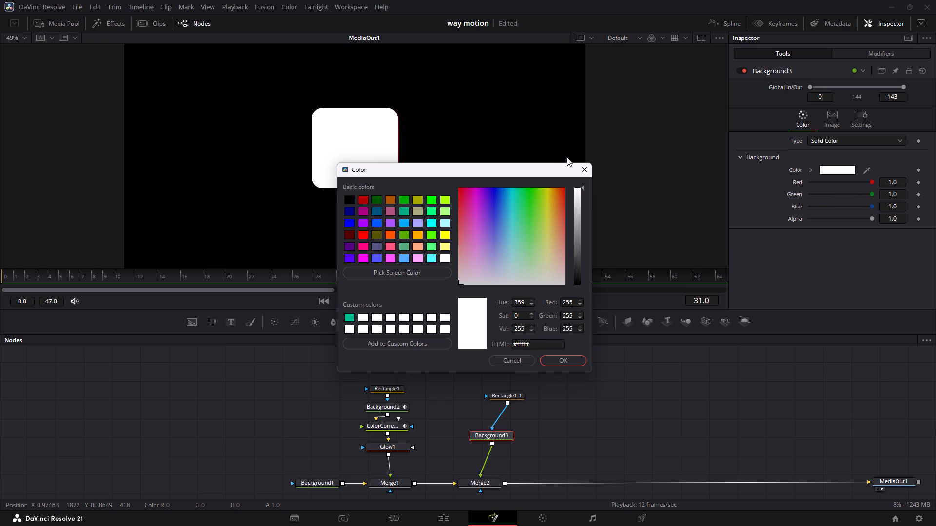
left_click_drag(567, 157, 565, 156)
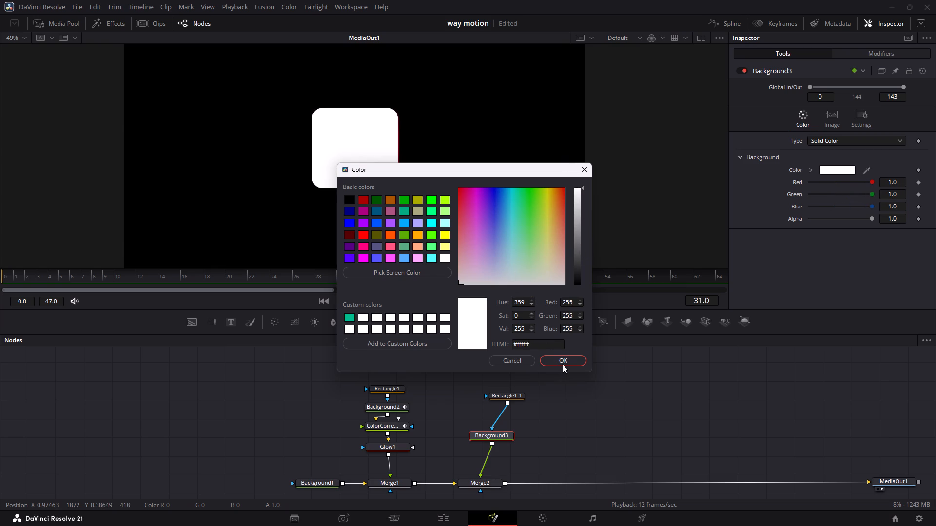
left_click(566, 362)
key("space")
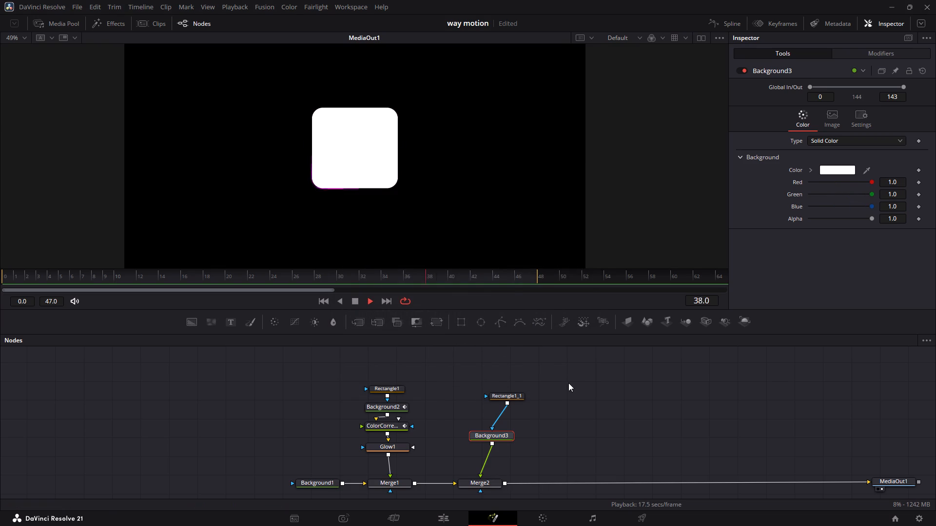
key("space")
key("space")
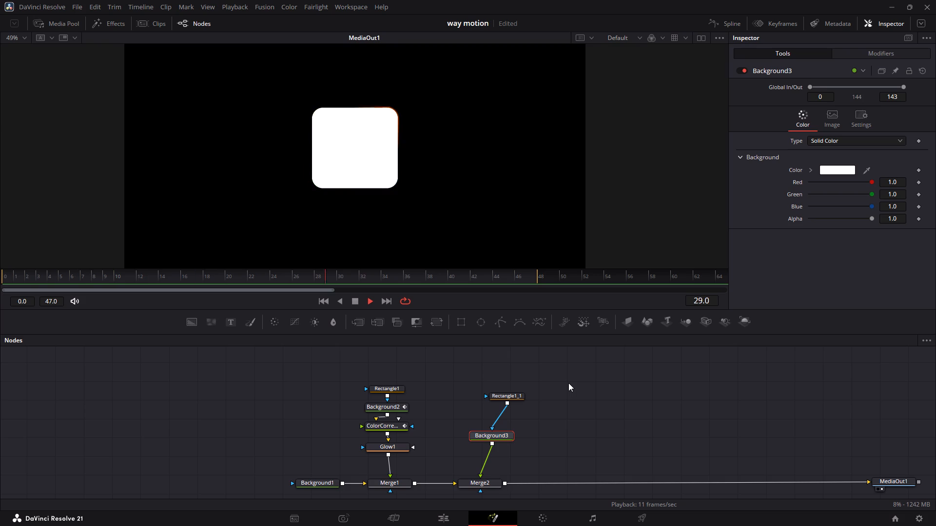
key("space")
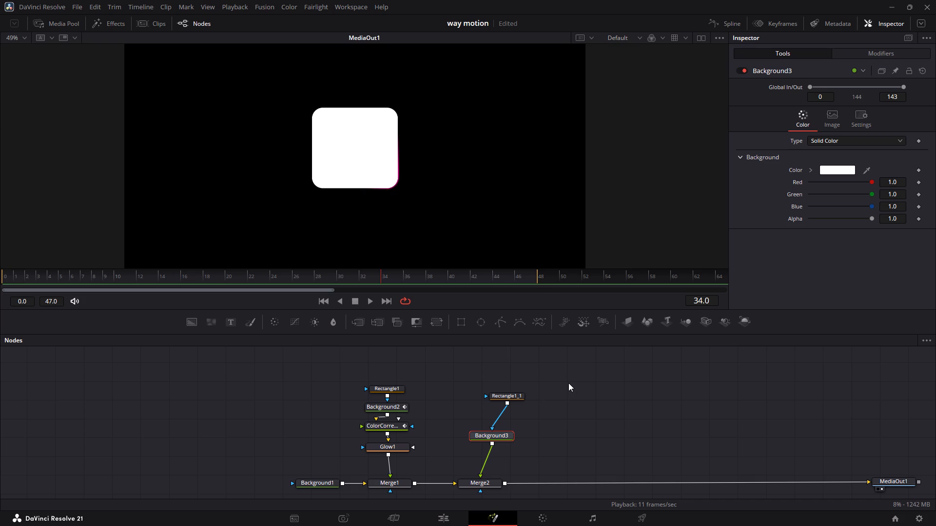
Set Glow1's glow size to 6.0 and its blend to 0.232 to strengthen the glow around the white square.
left_click(388, 447)
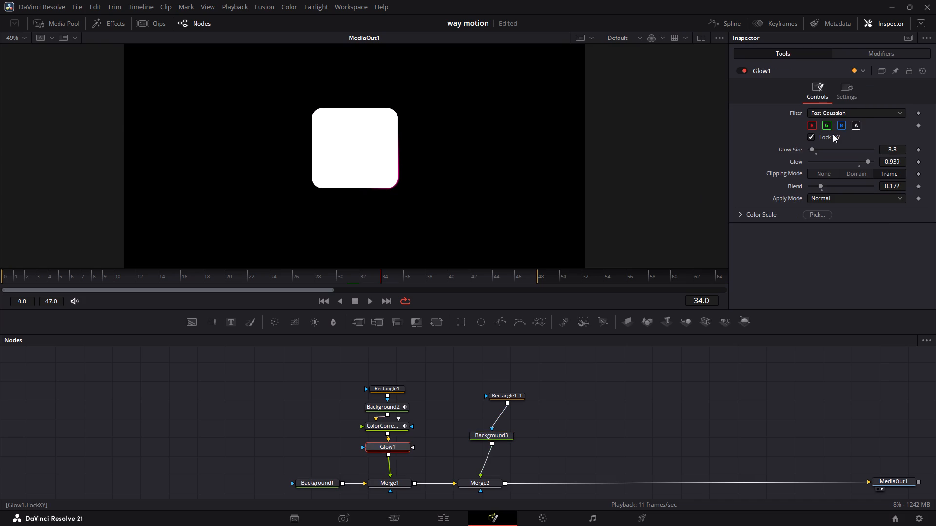
left_click_drag(880, 151, 894, 150)
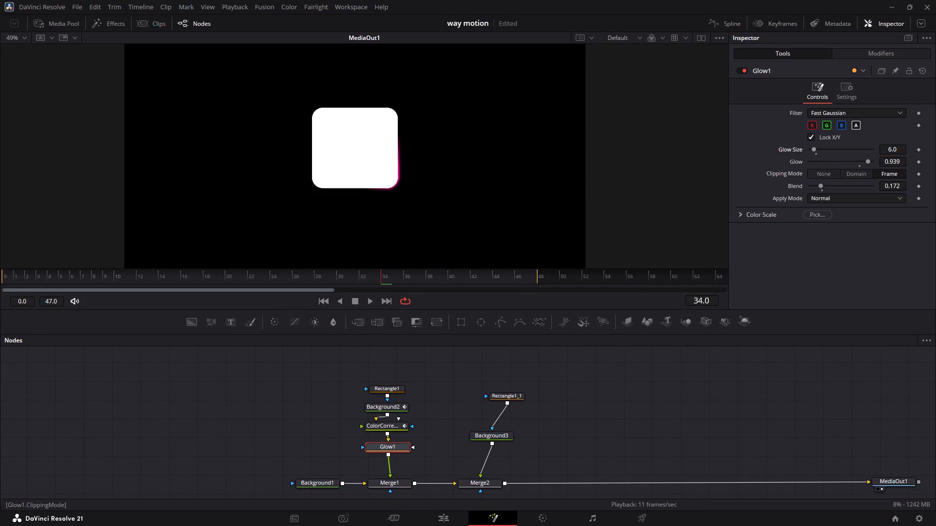
left_click_drag(881, 186, 903, 185)
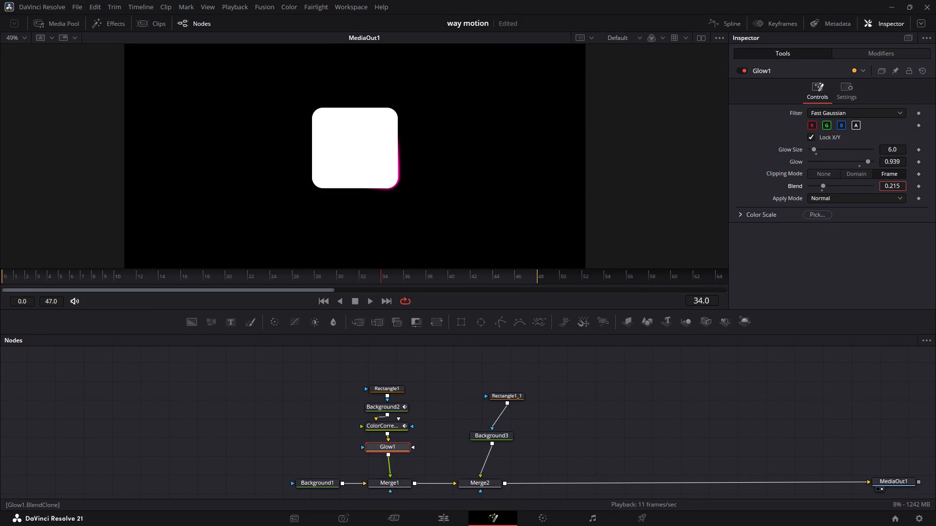
left_click_drag(903, 185, 910, 186)
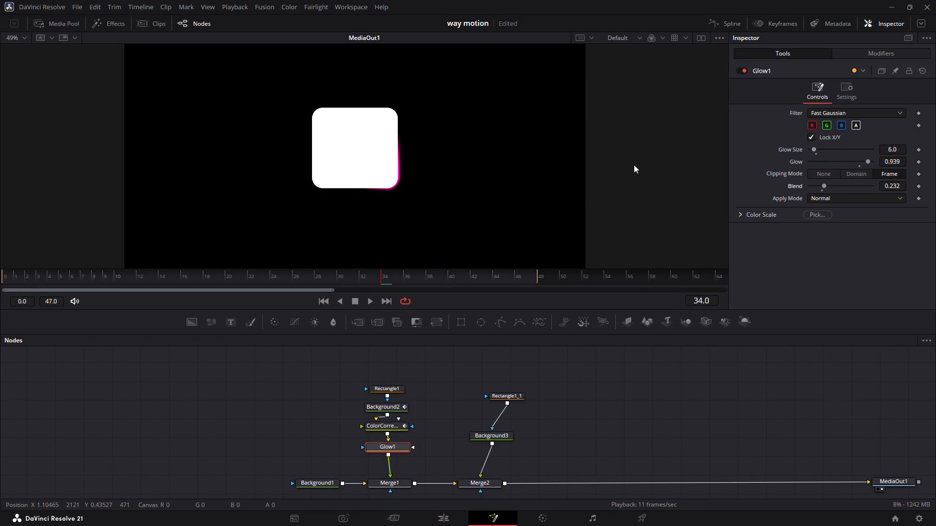
Play and pause the loop repeatedly to examine the stronger glow's colour and motion around the white square.
key("space")
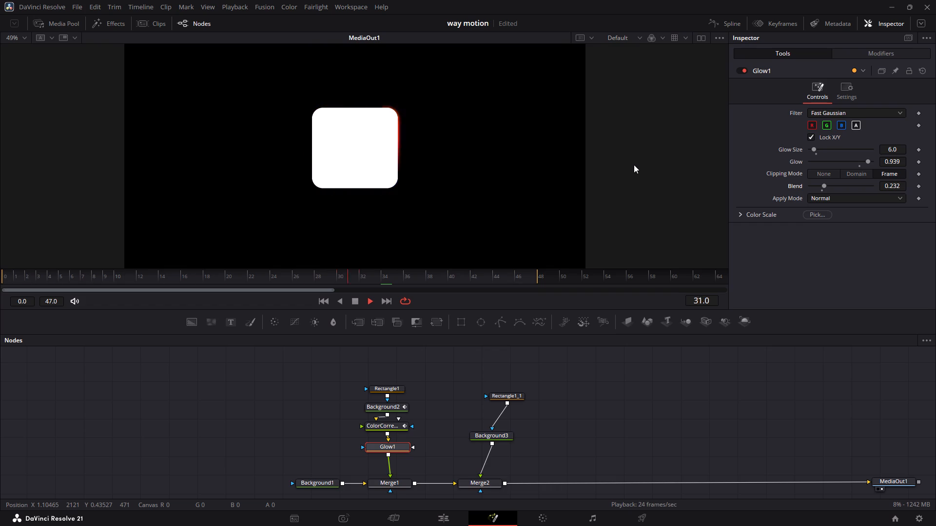
key("space")
key("space")
key("space")
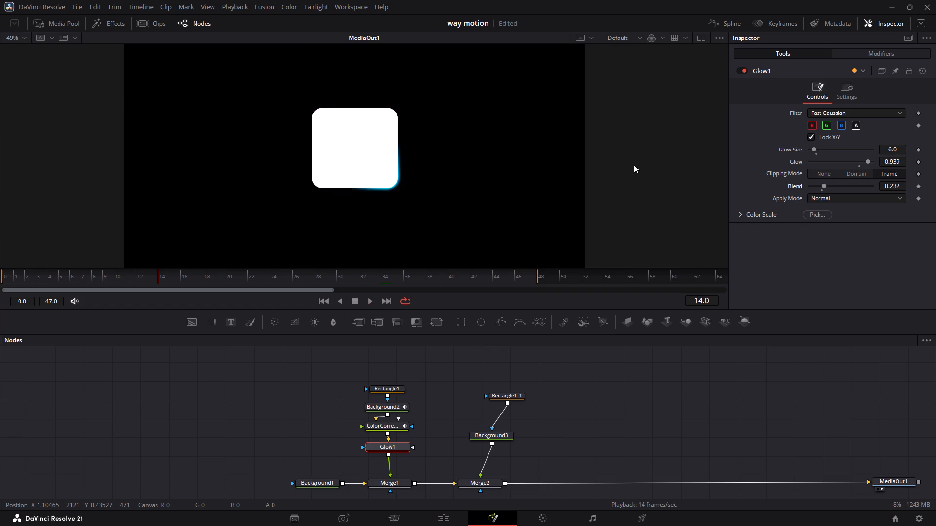
key("space")
key("space")
key("space")
key("space")
key("space")
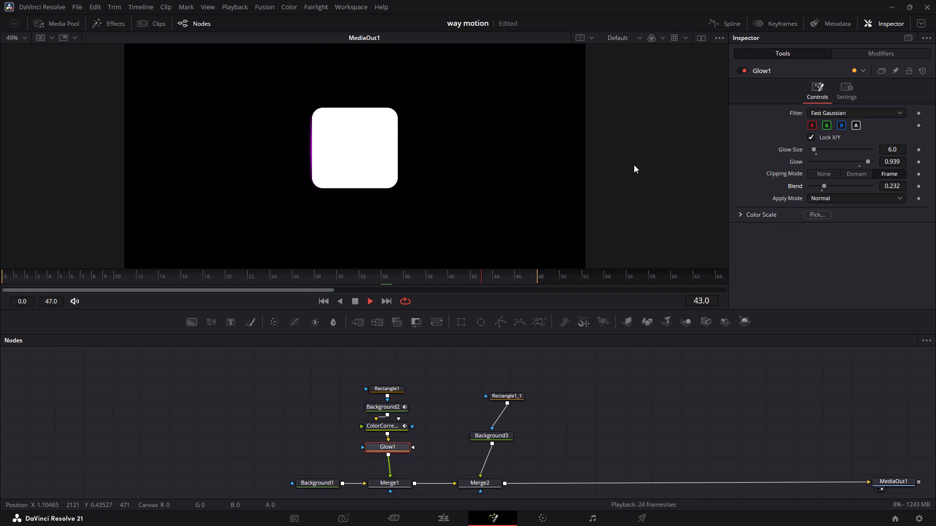
key("space")
key("space")
key("space")
key("space")
key("space")
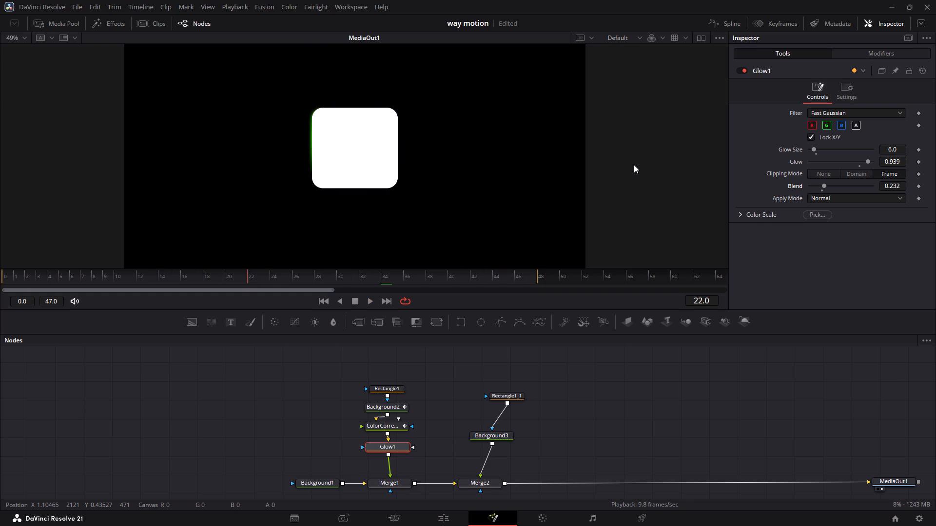
key("space")
key("space")
key("space")
key("space")
key("space")
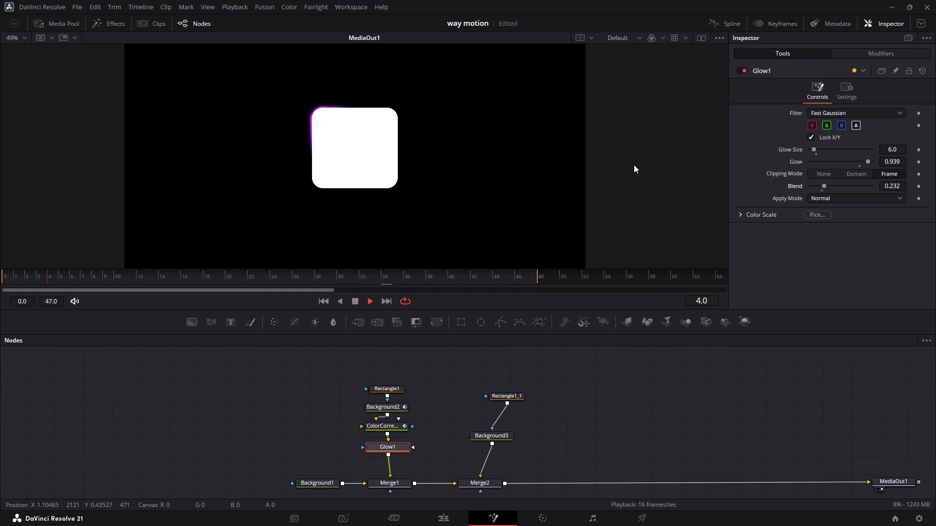
key("space")
key("space")
key("space")
key("space")
key("space")
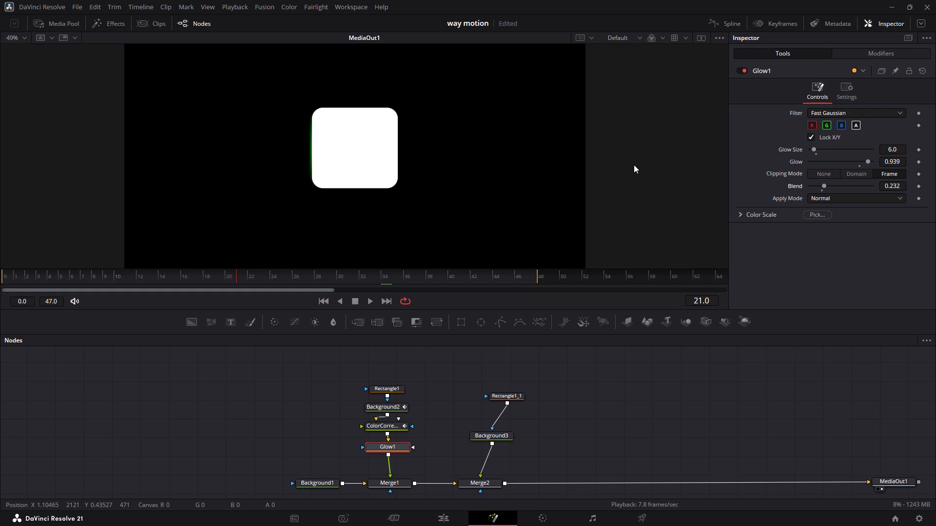
key("space")
key("space")
key("space")
key("space")
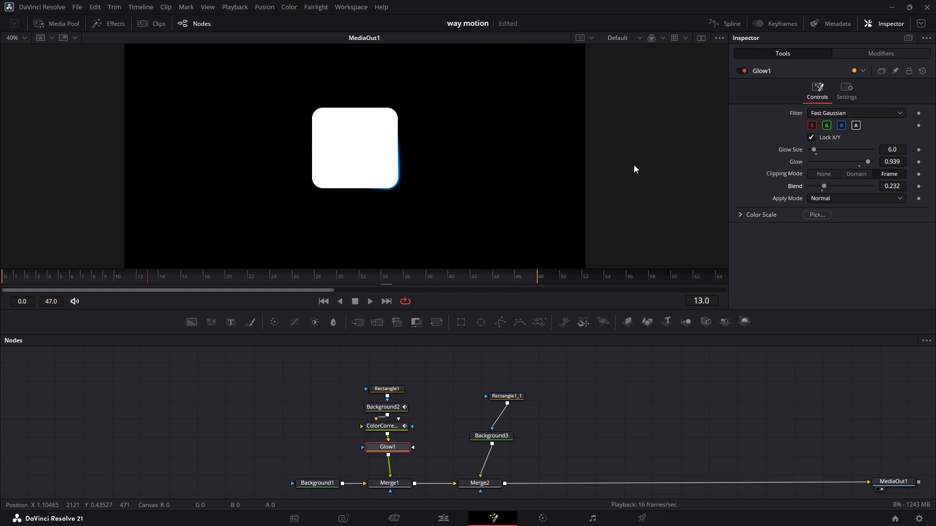
key("space")
key("space")
key("space")
key("space")
key("space")
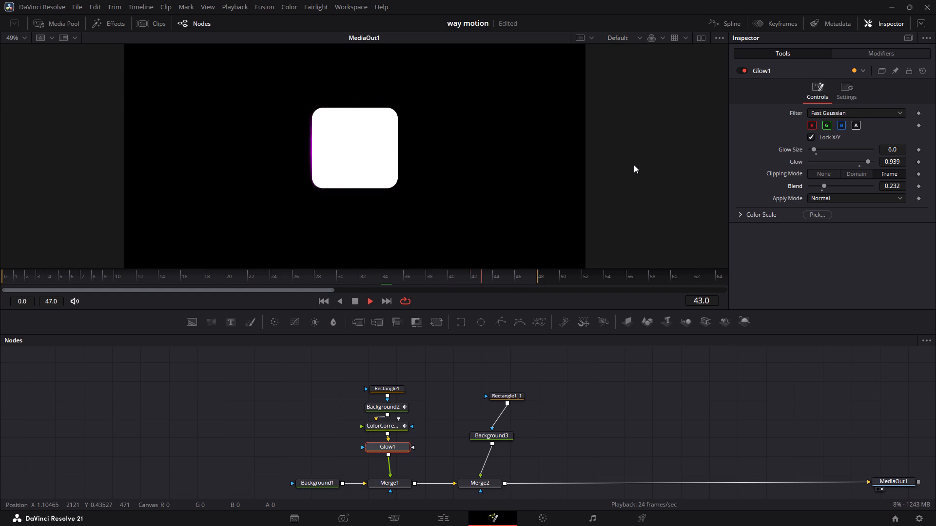
key("space")
key("space")
key("space")
key("space")
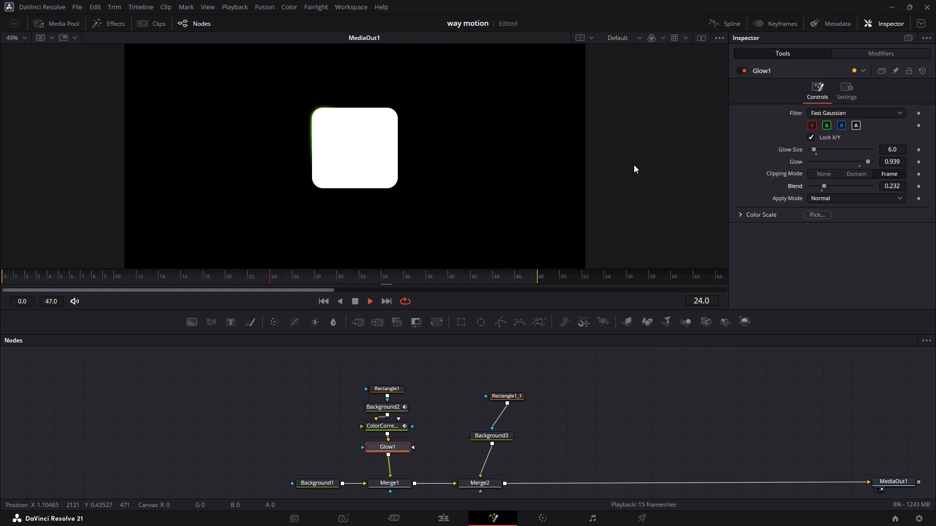
key("space")
key("space")
key("space")
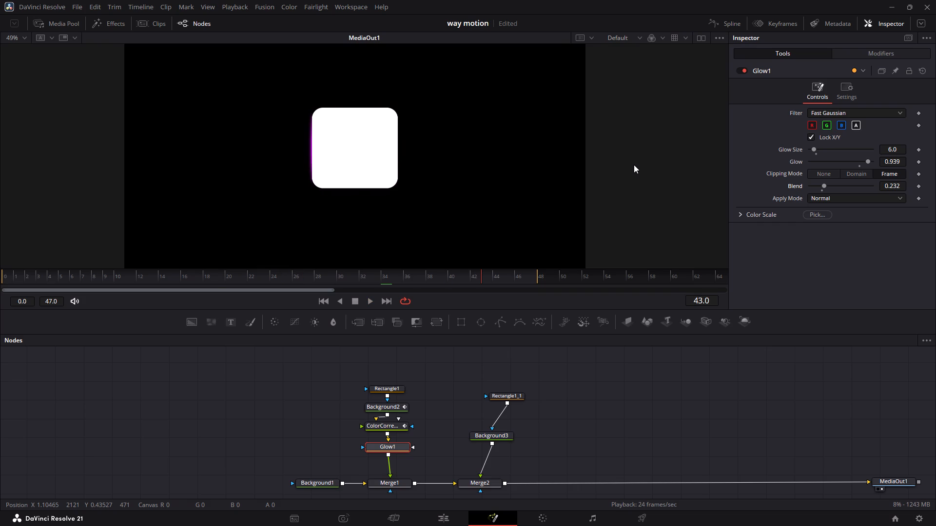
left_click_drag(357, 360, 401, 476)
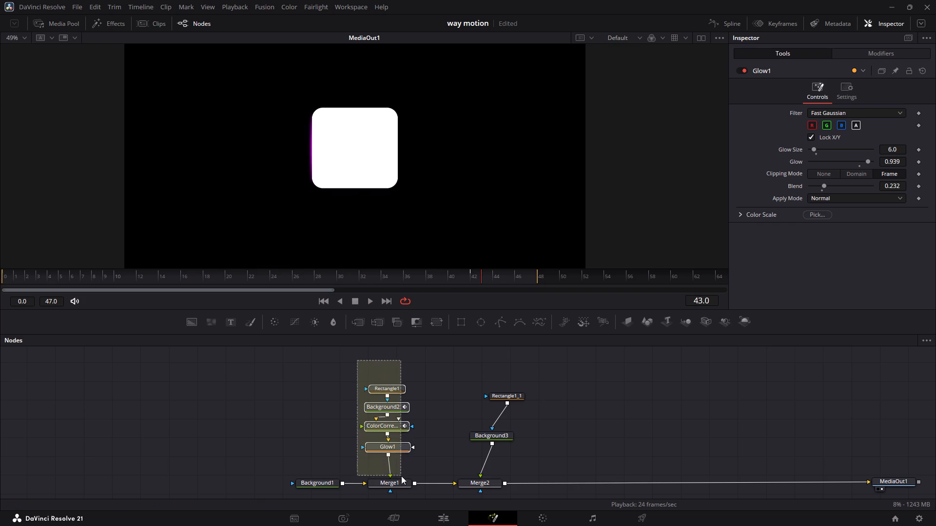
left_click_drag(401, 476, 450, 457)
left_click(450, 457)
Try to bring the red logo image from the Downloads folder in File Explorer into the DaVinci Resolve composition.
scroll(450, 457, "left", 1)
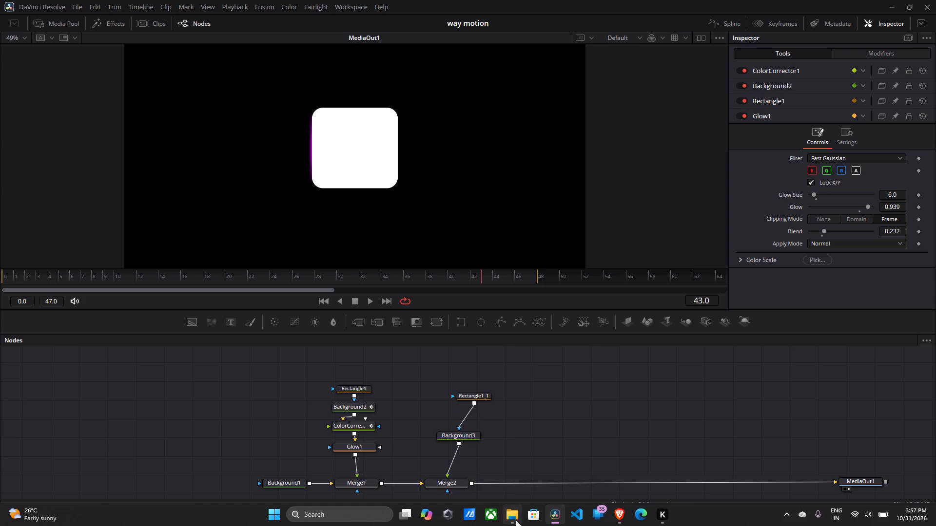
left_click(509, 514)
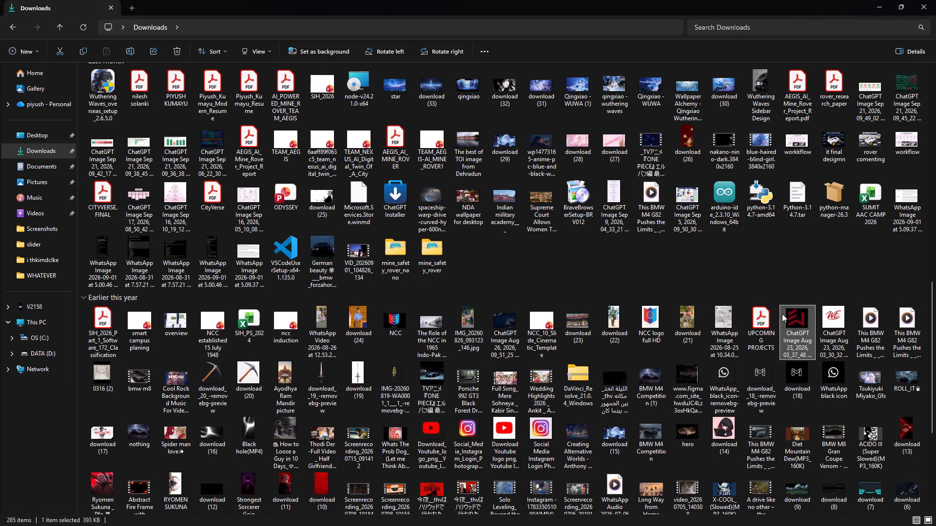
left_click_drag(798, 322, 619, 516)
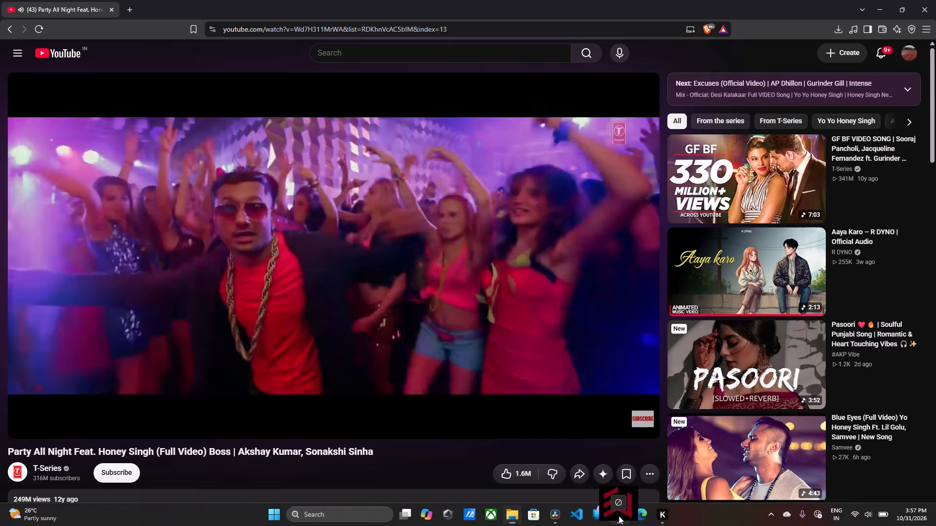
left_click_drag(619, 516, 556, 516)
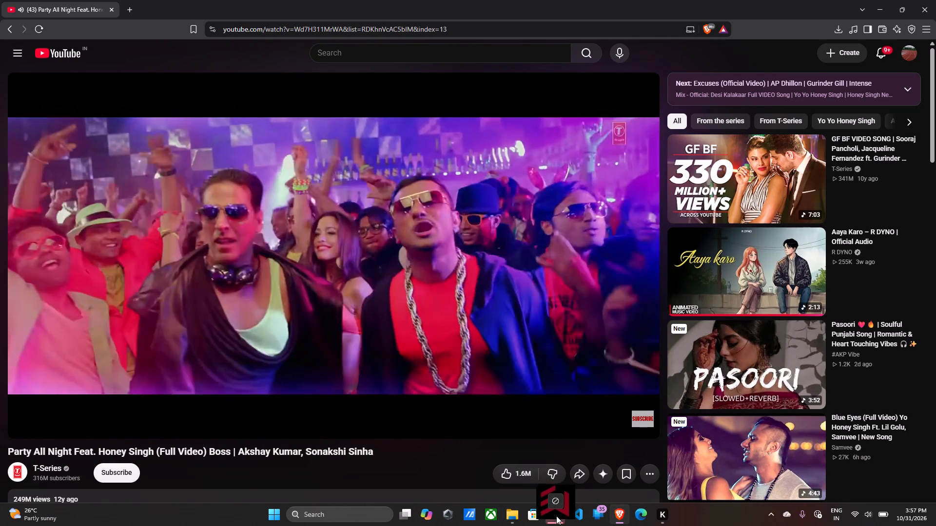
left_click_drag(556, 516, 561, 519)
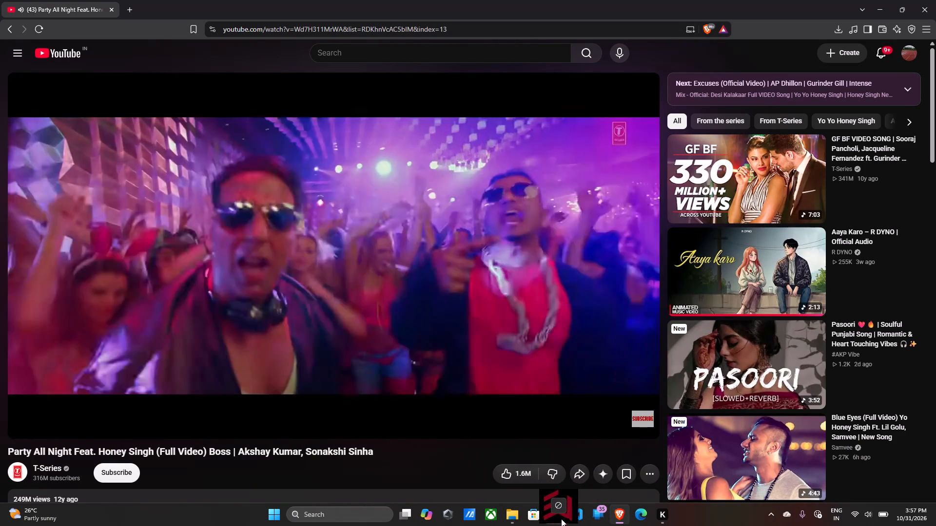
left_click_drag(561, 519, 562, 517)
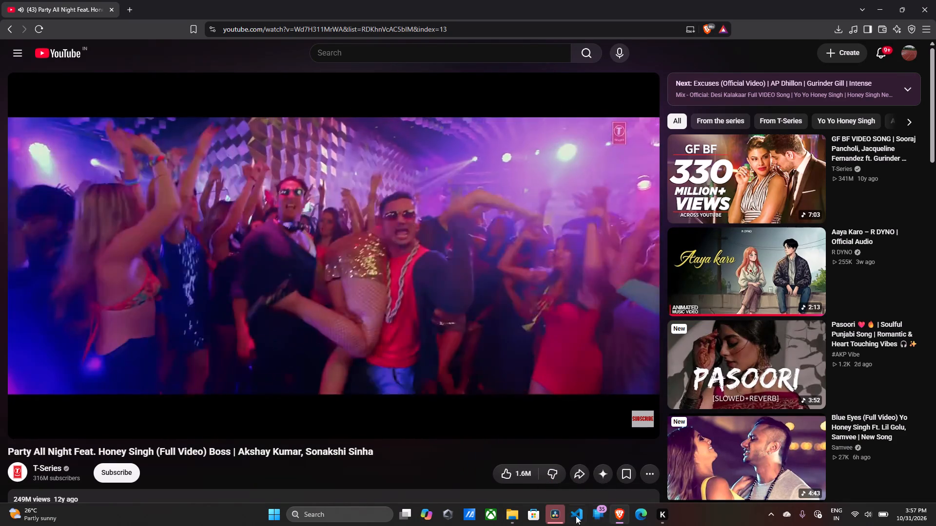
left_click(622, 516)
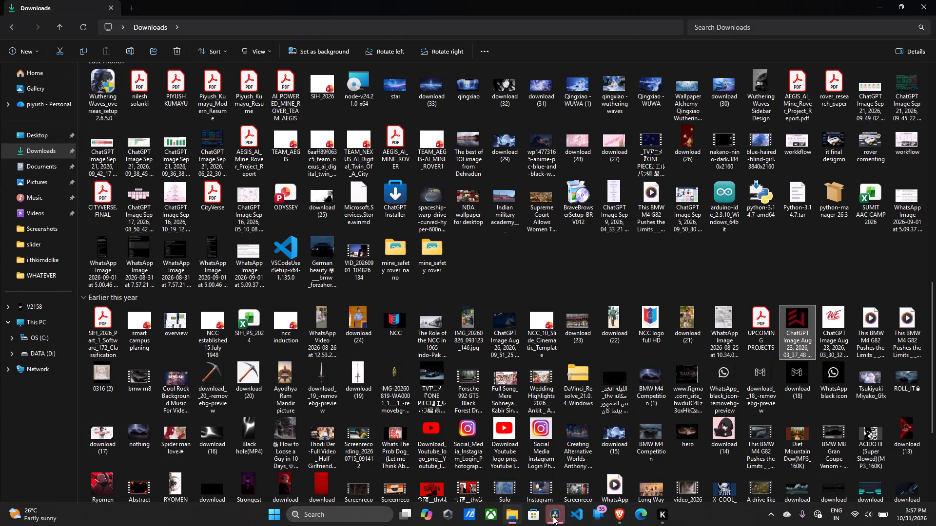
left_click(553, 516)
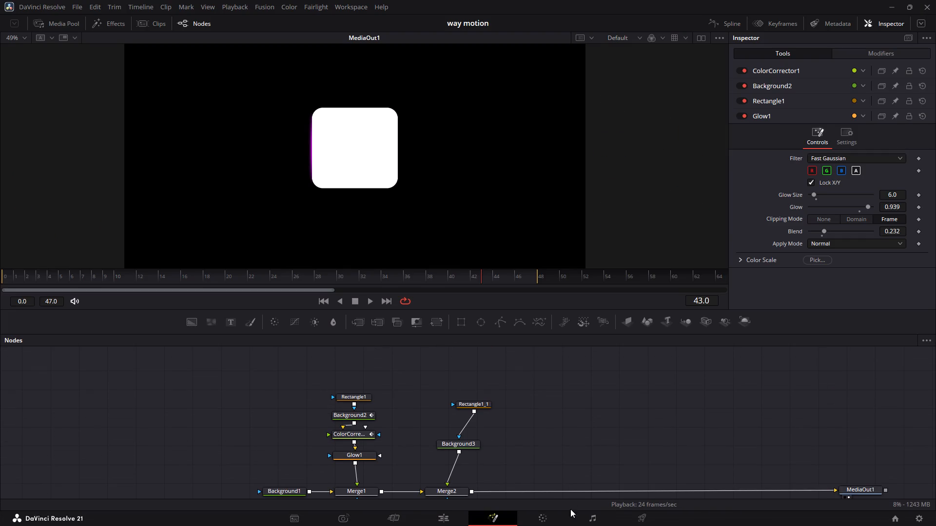
Add the red logo image from Downloads in File Explorer to the Fusion node graph and merge it over Merge2's output.
left_click(513, 514)
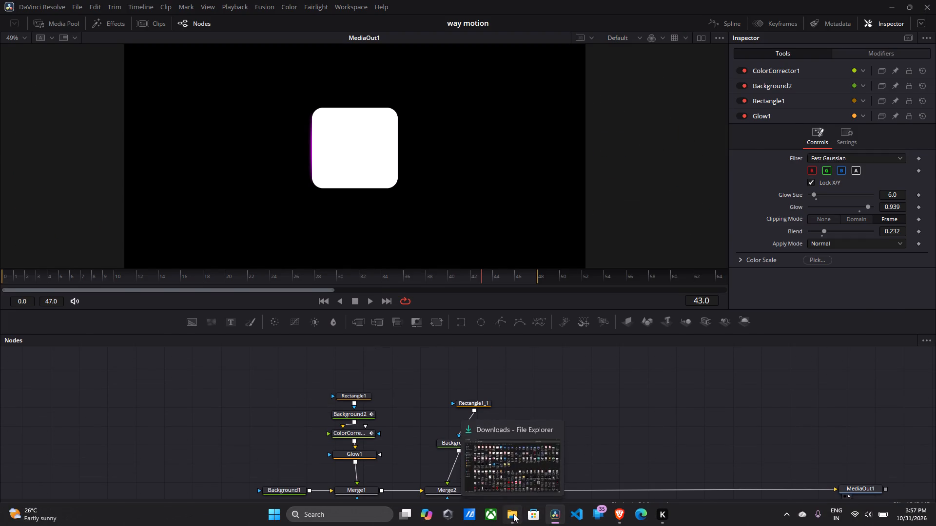
left_click_drag(792, 324, 725, 387)
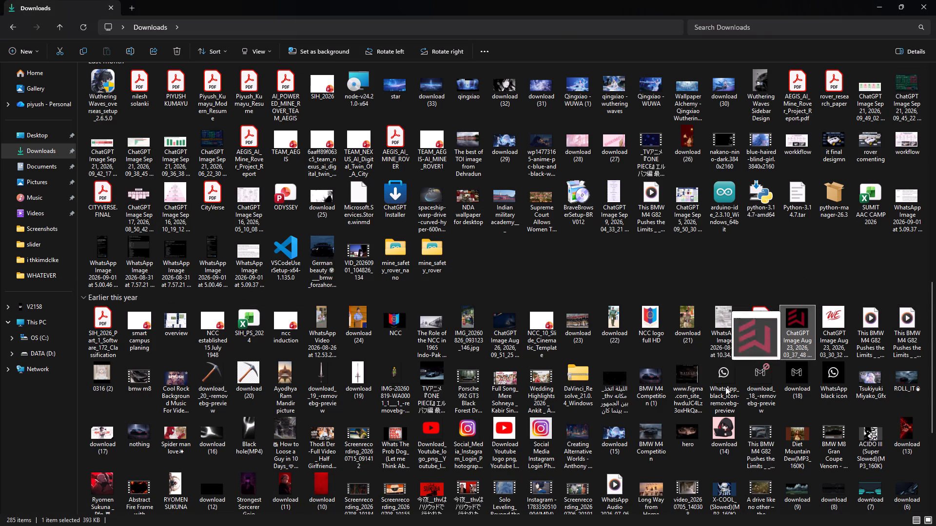
left_click_drag(725, 387, 557, 515)
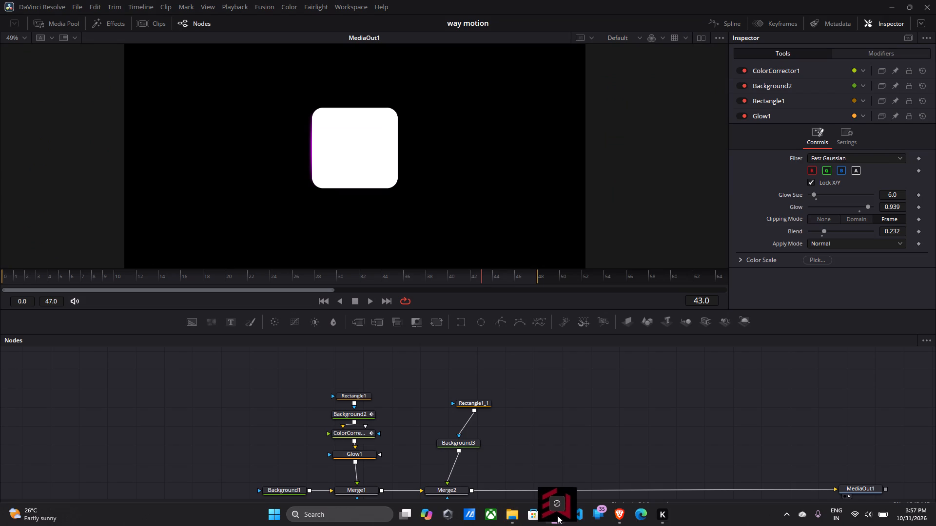
left_click_drag(557, 515, 564, 437)
left_click_drag(575, 435, 500, 395)
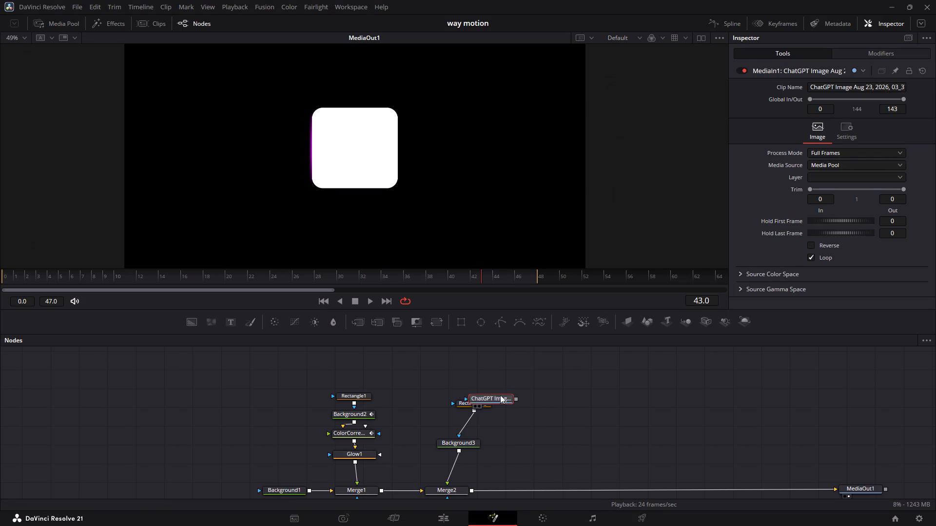
left_click_drag(500, 395, 565, 401)
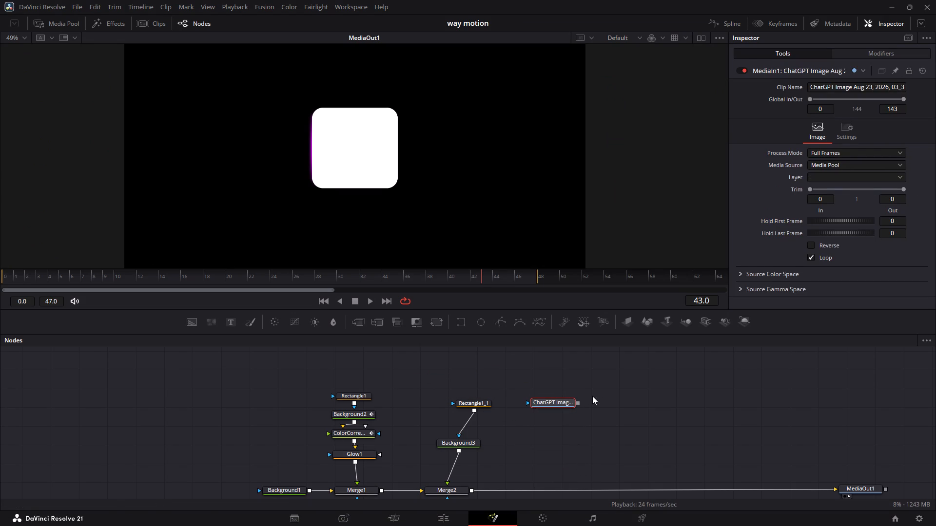
left_click_drag(578, 401, 471, 492)
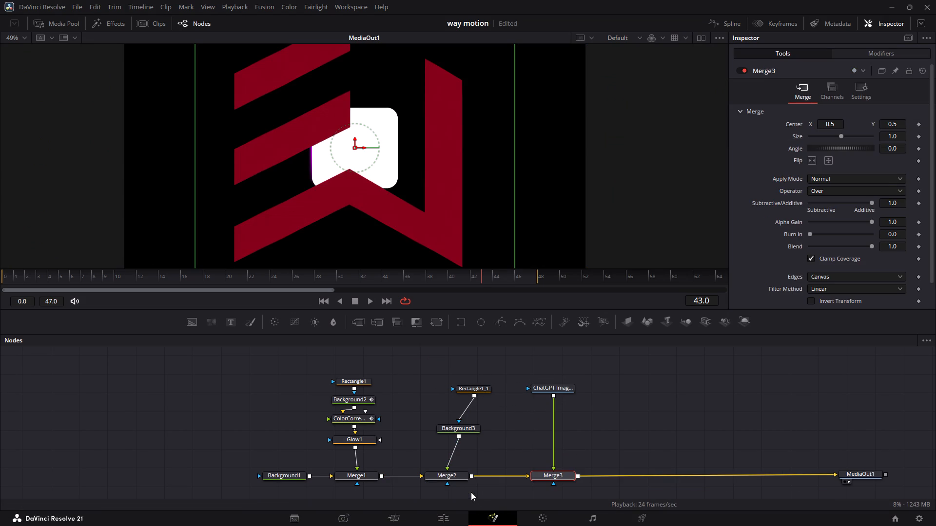
Duplicate the Rectangle1_1 mask, connect the copy to the logo image node as its mask, and place it above that node.
left_click(489, 391)
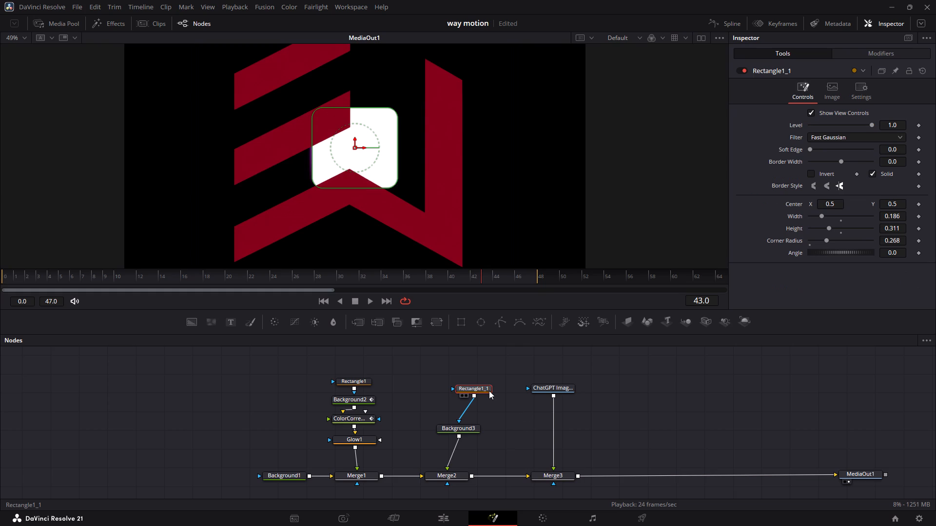
key("ctrl+c")
left_click(583, 375)
key("ctrl+v")
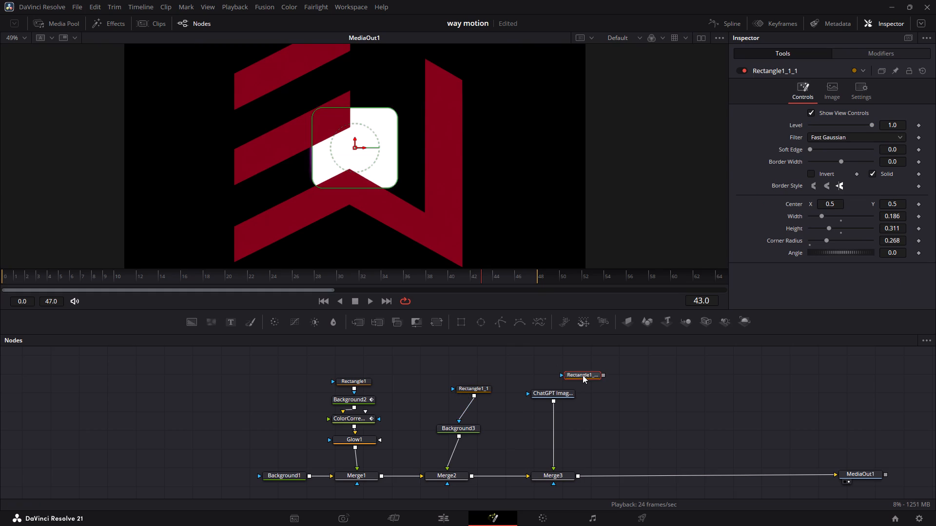
left_click_drag(603, 375, 557, 392)
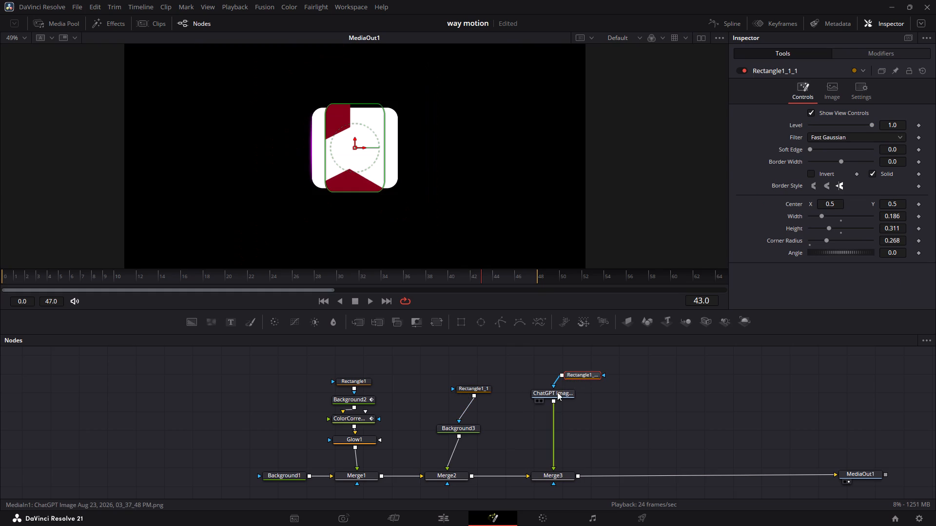
left_click_drag(588, 373, 557, 367)
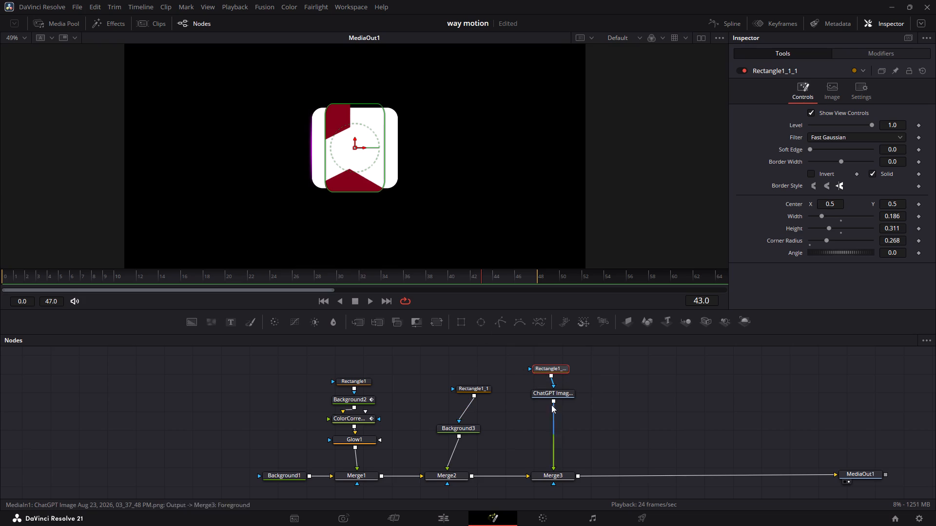
Insert a Transform node between the logo image node and Merge3, placed midway between them.
left_click(572, 393)
left_click(439, 321)
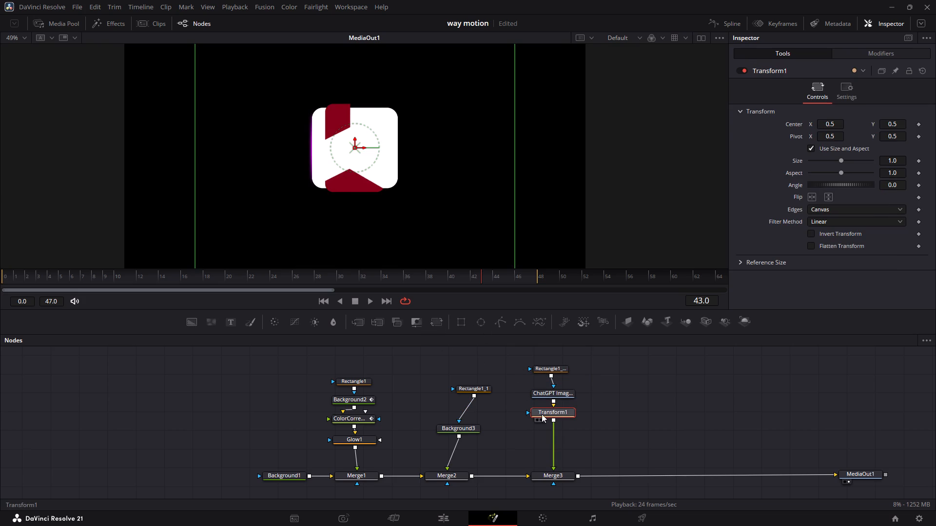
left_click_drag(545, 414, 546, 428)
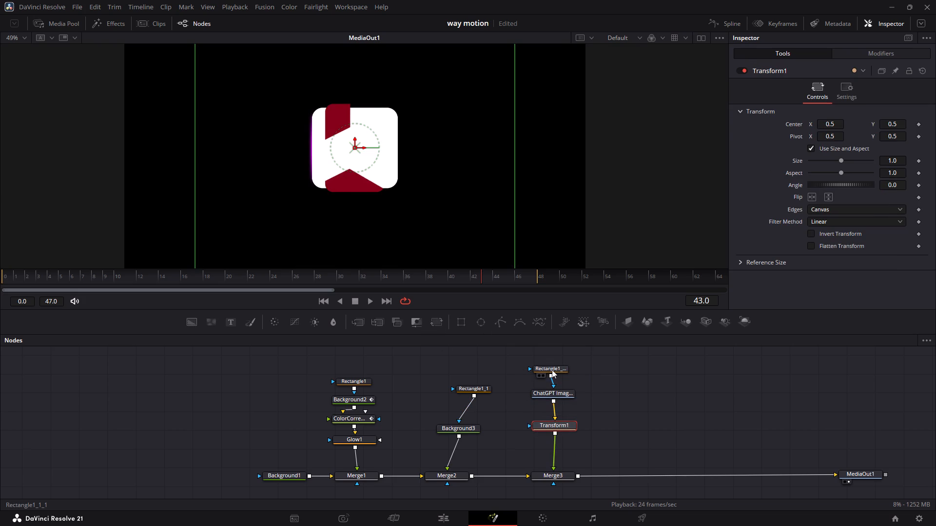
Delete the Rectangle1_1_1 mask above the logo image node.
left_click(553, 370)
key("BackSpace")
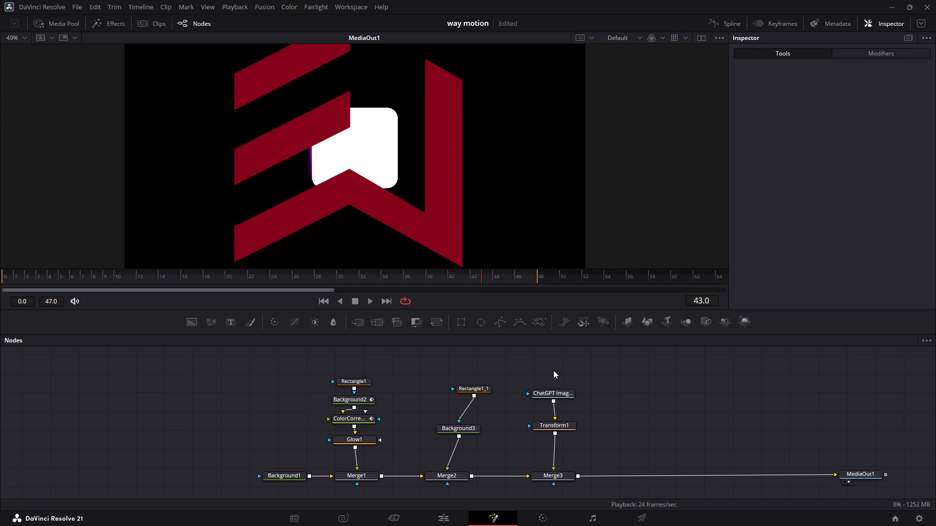
Scale the logo to a Size of 0.22 in Transform1 so it fits inside the white rounded square.
left_click(561, 426)
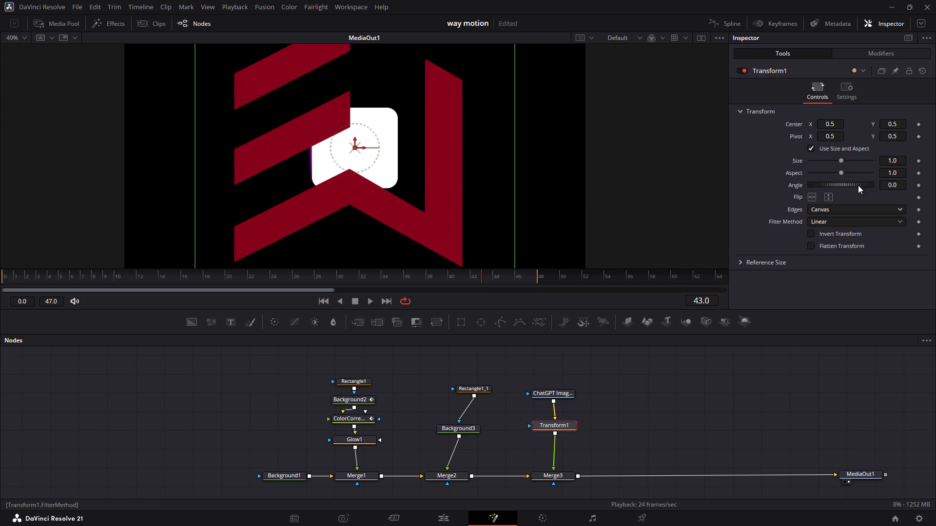
left_click_drag(842, 158, 832, 160)
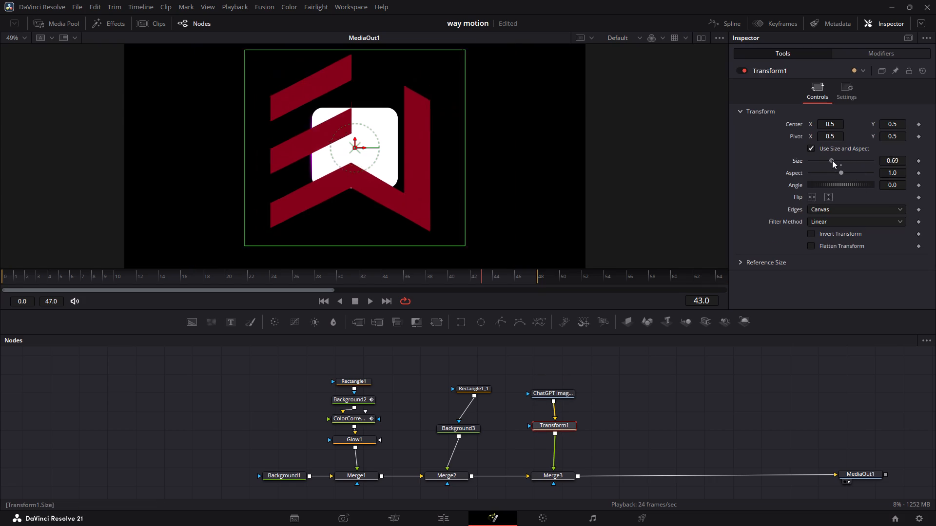
left_click_drag(832, 160, 818, 160)
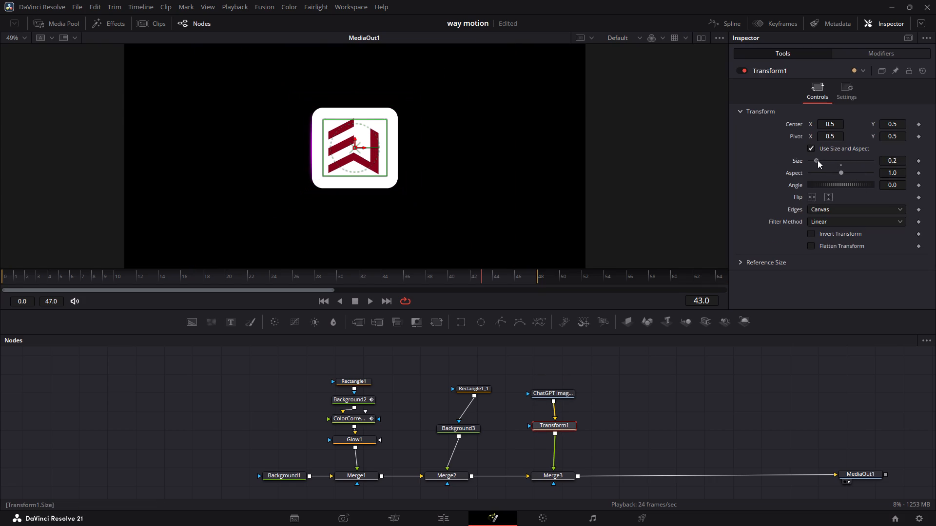
left_click_drag(818, 160, 818, 160)
left_click(664, 239)
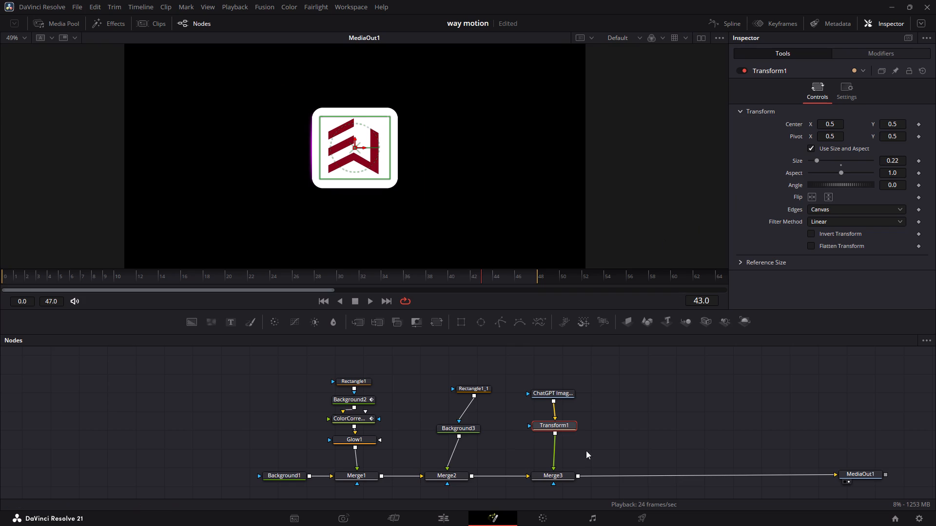
Deselect all nodes and briefly play the composition to view the resized logo on the white square.
left_click(638, 424)
double_click(638, 424)
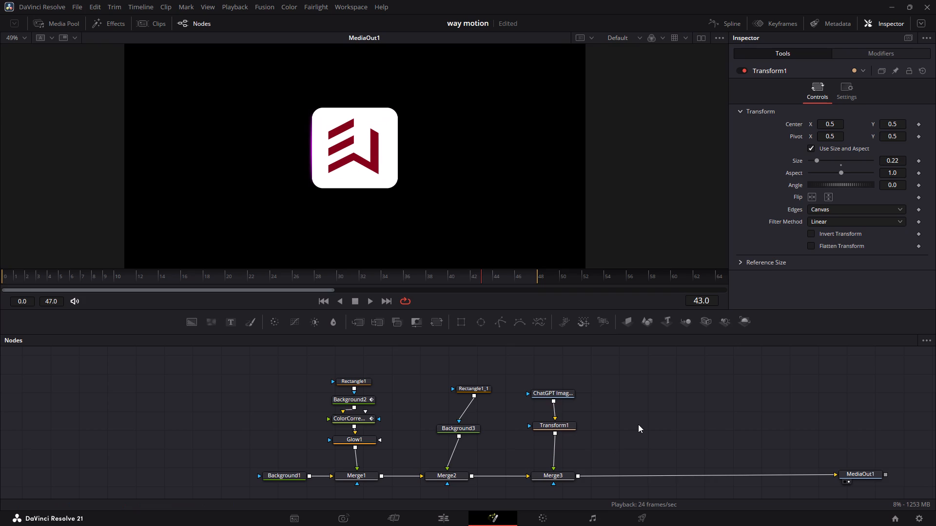
key("space")
key("space")
Examine the settings and controls of Transform1 and the logo image node for a way to adjust the logo's opacity.
left_click(564, 425)
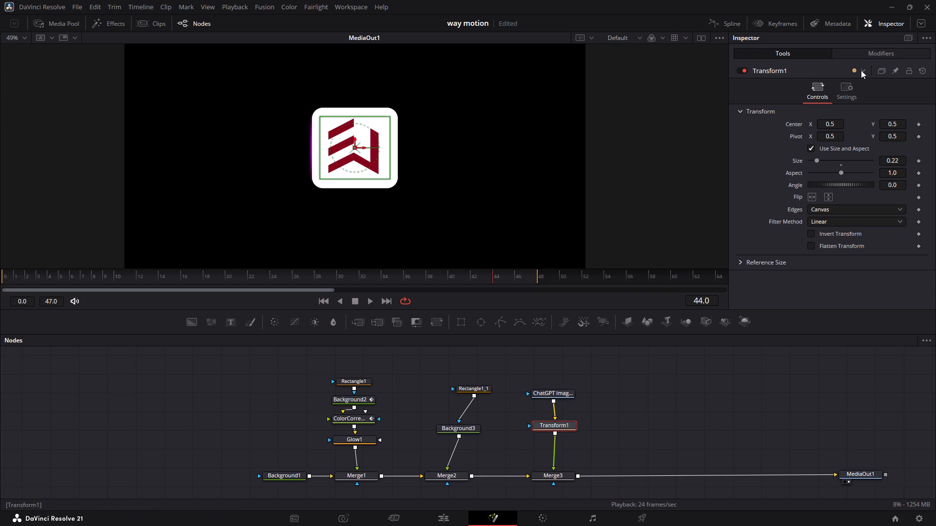
left_click(859, 86)
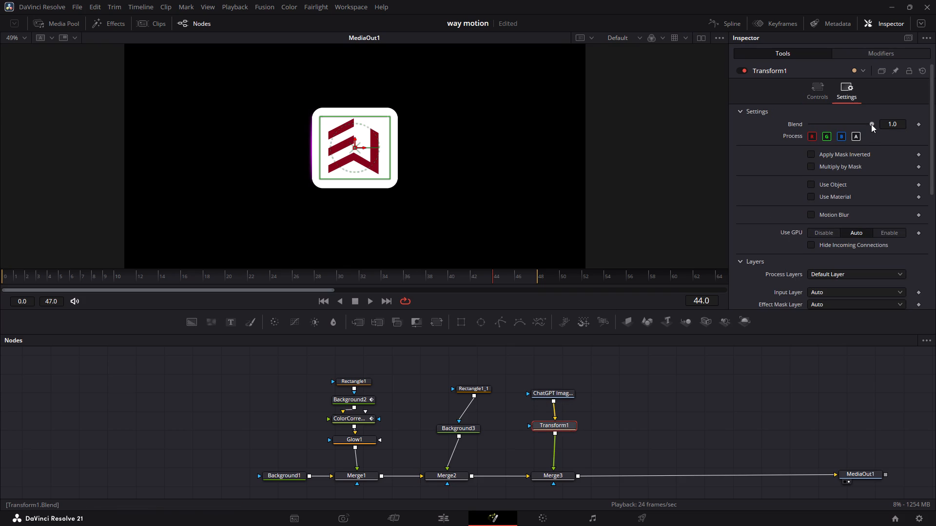
left_click_drag(871, 124, 895, 124)
left_click(565, 392)
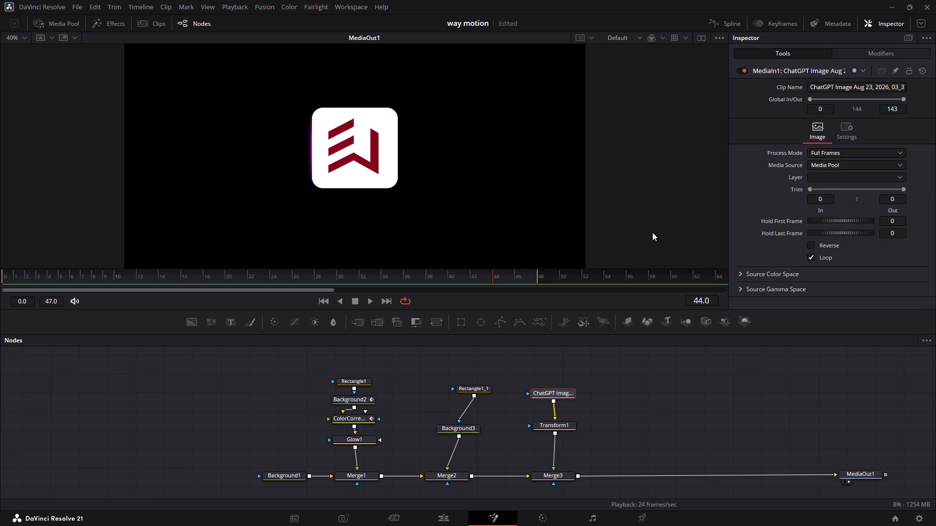
left_click(847, 136)
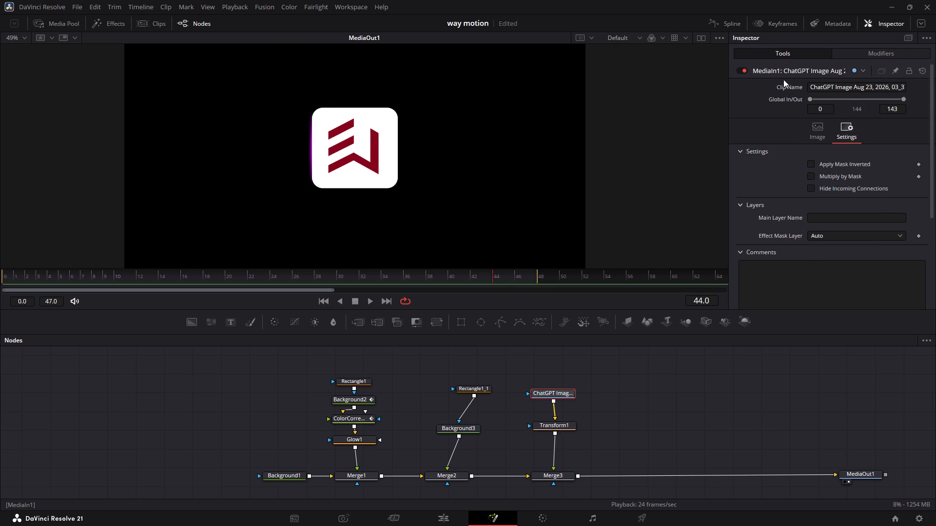
left_click(563, 426)
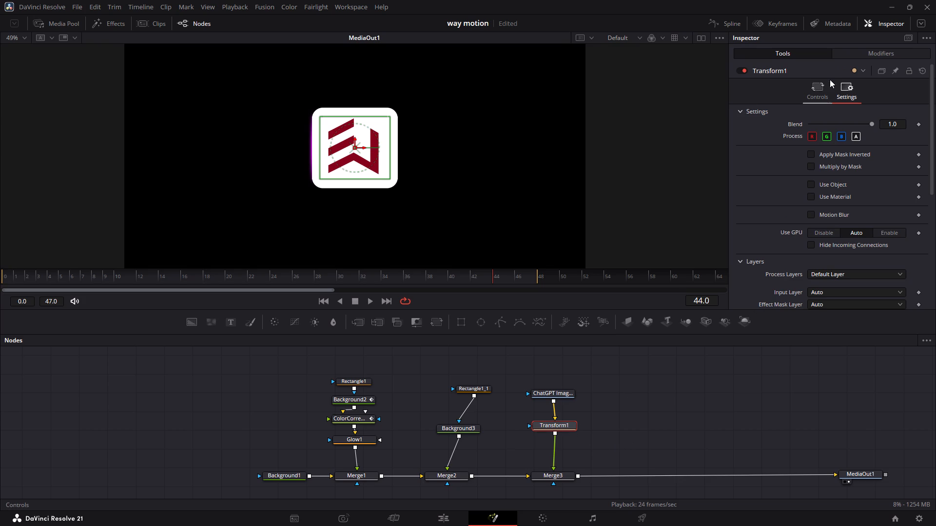
left_click(817, 88)
scroll(810, 233, "down", 1)
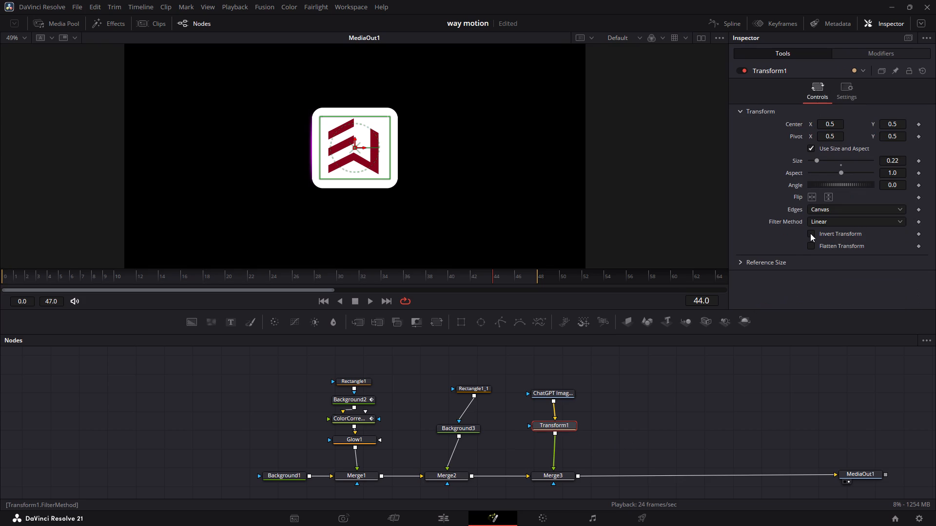
scroll(810, 233, "down", 1)
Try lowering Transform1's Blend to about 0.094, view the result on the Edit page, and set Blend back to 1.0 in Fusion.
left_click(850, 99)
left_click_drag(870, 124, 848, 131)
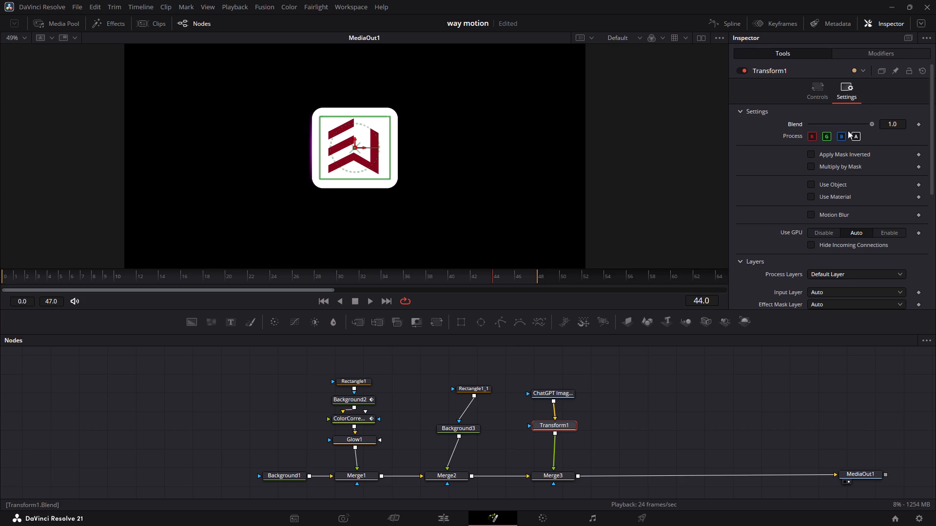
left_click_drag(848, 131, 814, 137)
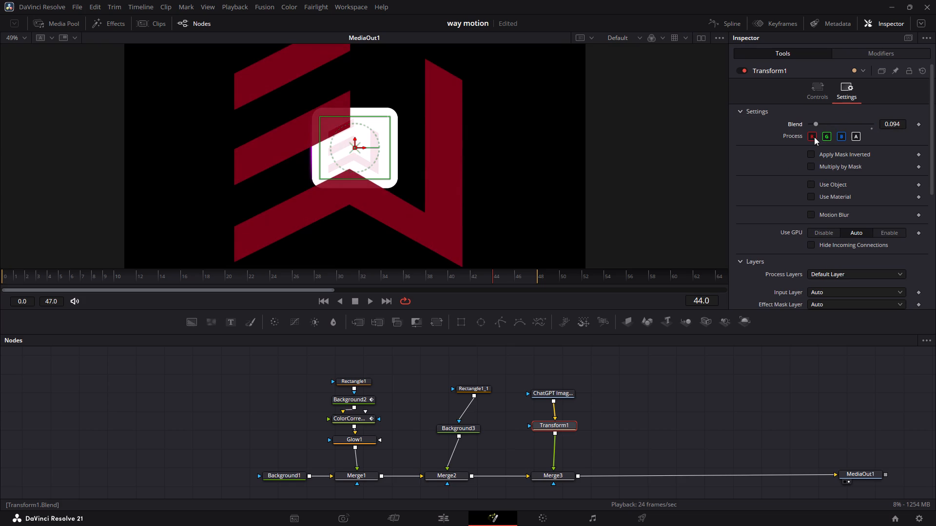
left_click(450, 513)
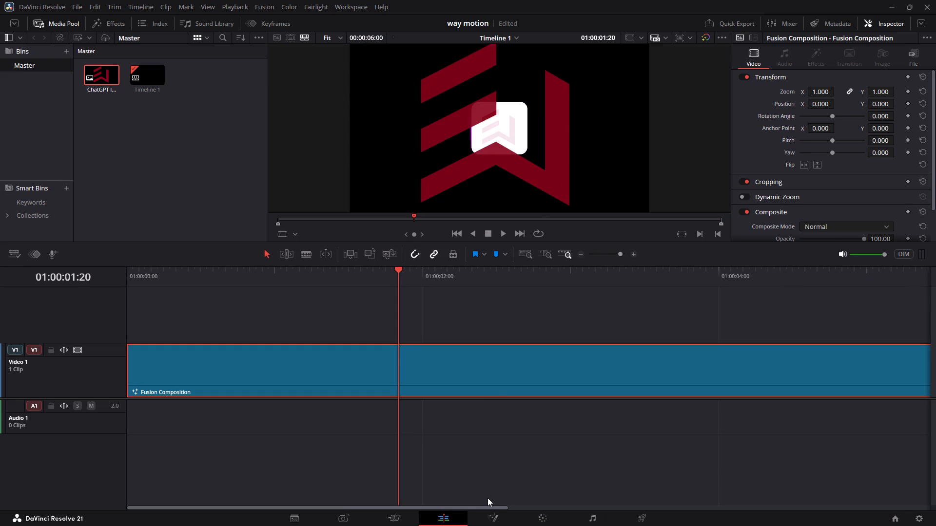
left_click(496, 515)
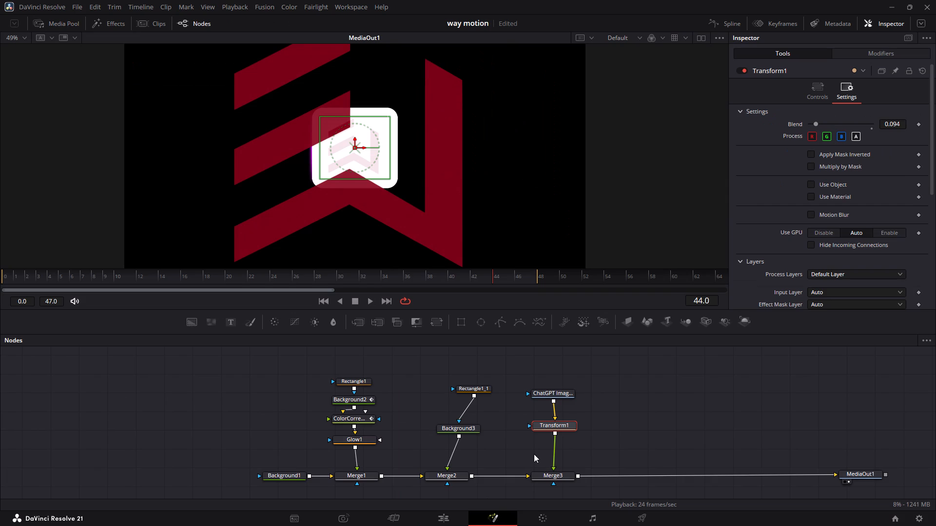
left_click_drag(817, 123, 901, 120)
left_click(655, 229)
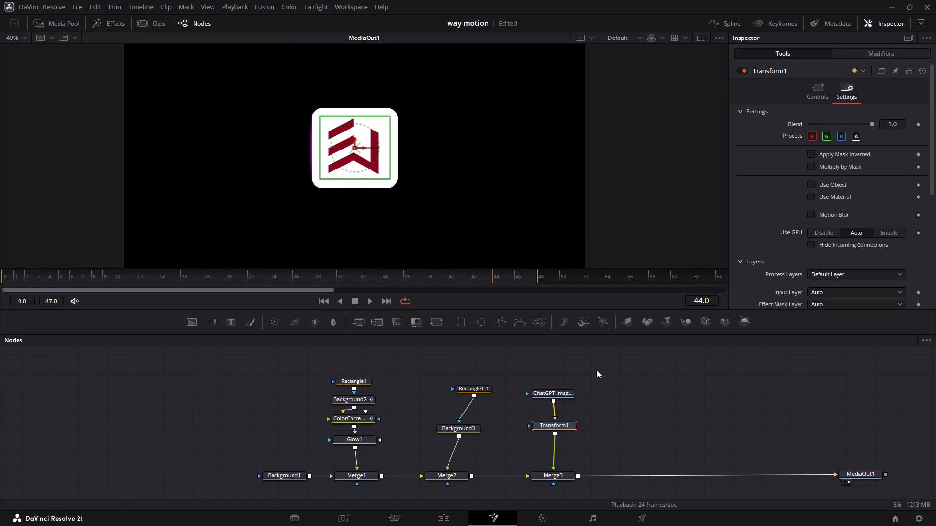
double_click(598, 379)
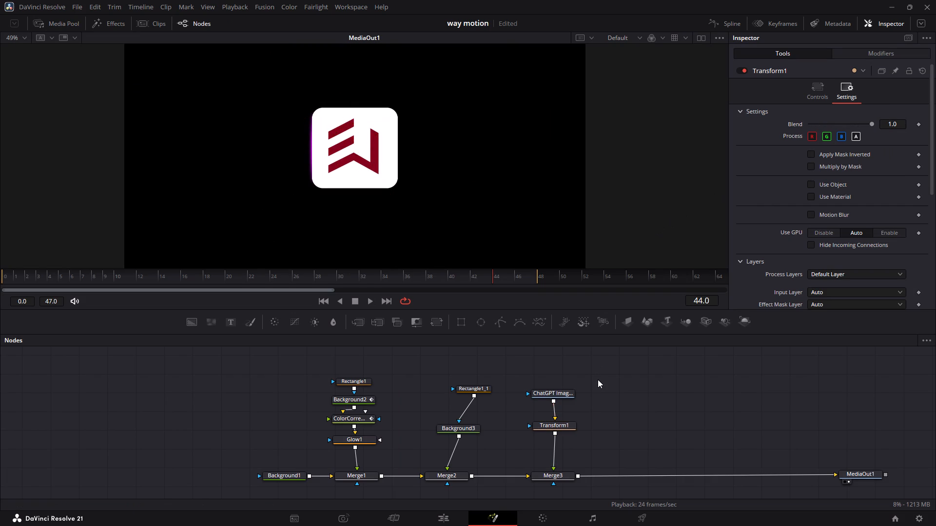
Add a keyframe for Transform1's Size at frame 0, with the value 0.22.
left_click(557, 394)
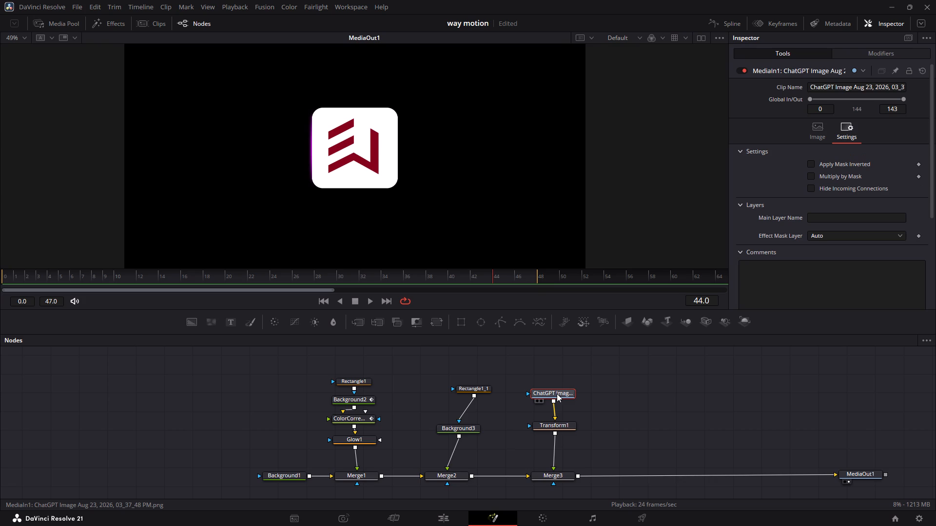
left_click(2, 274)
left_click(5, 276)
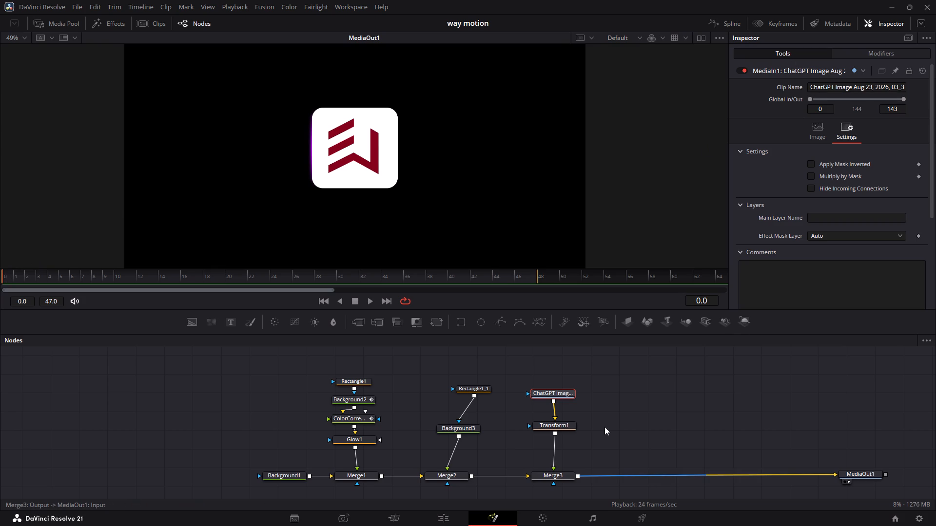
left_click(565, 426)
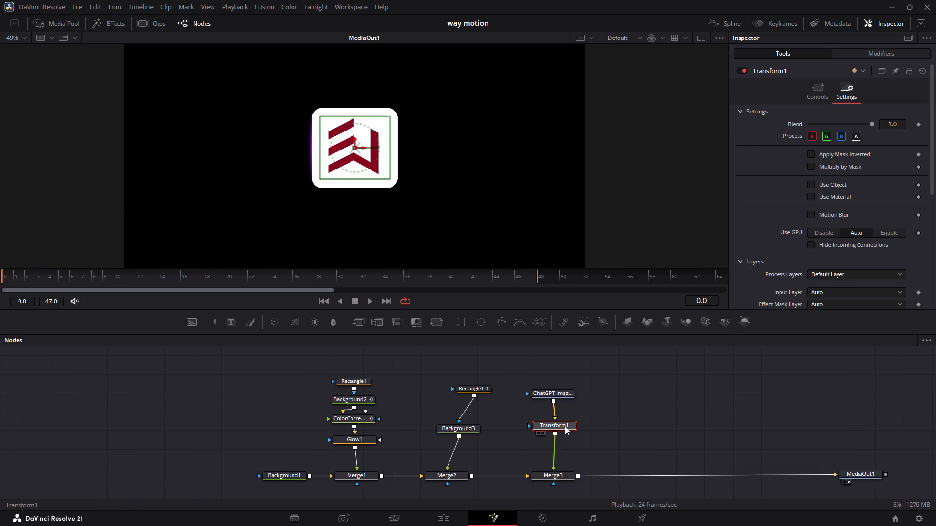
left_click(816, 92)
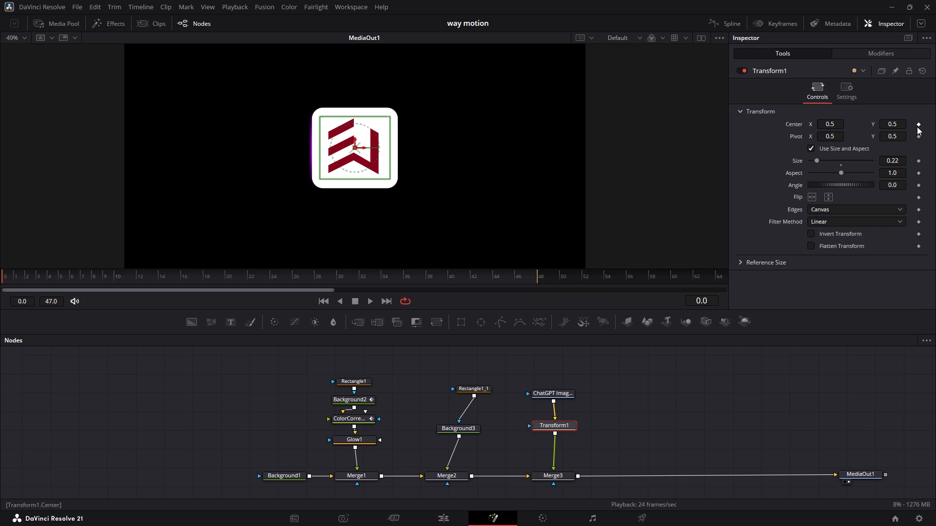
left_click(886, 127)
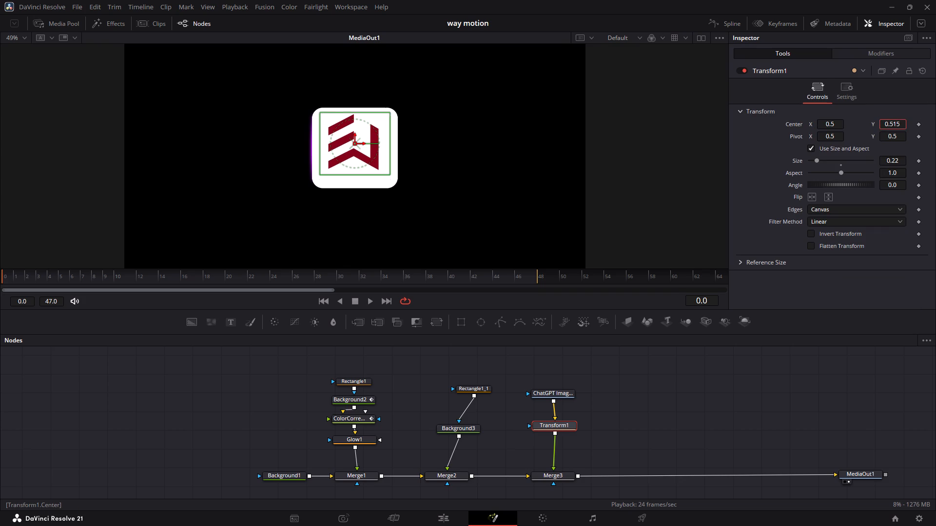
key("ctrl+z")
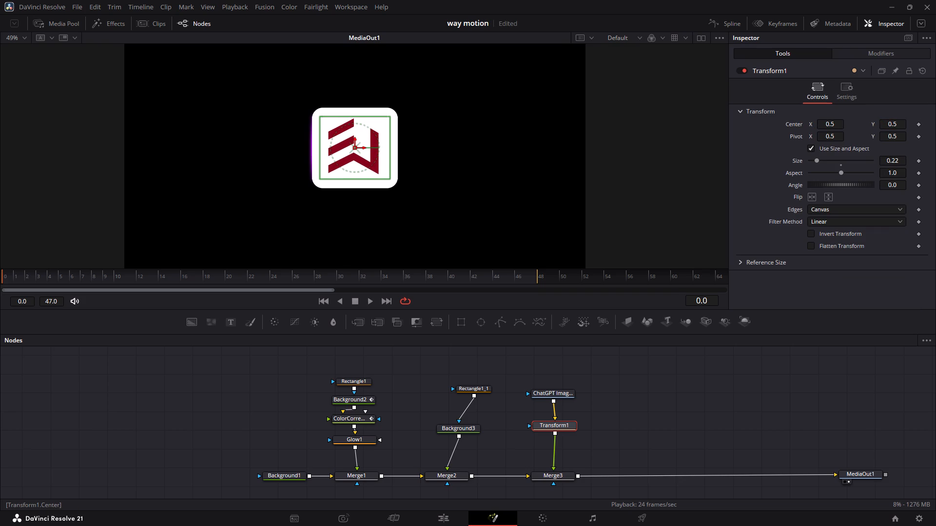
left_click(918, 161)
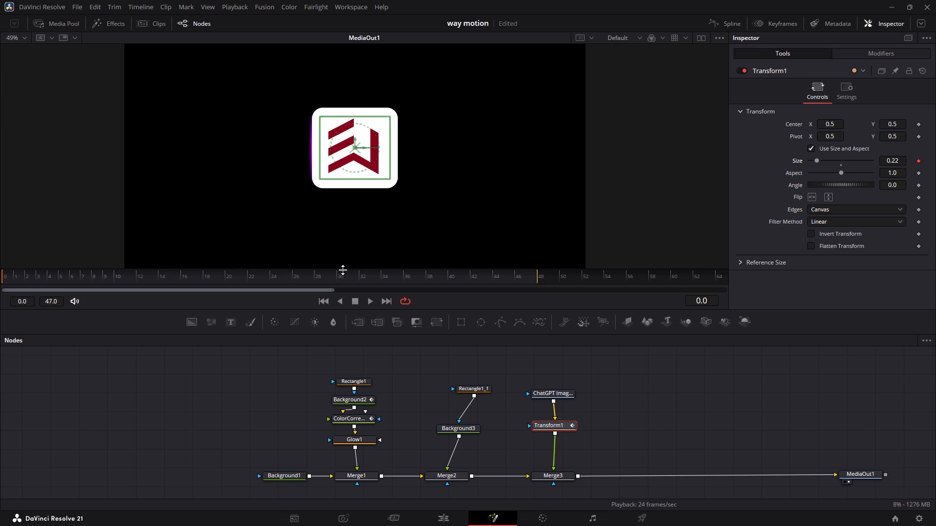
Set Transform1's Size keyframe at frame 0 to 0.0 and deselect all nodes.
left_click(492, 274)
key("Right")
left_click(270, 276)
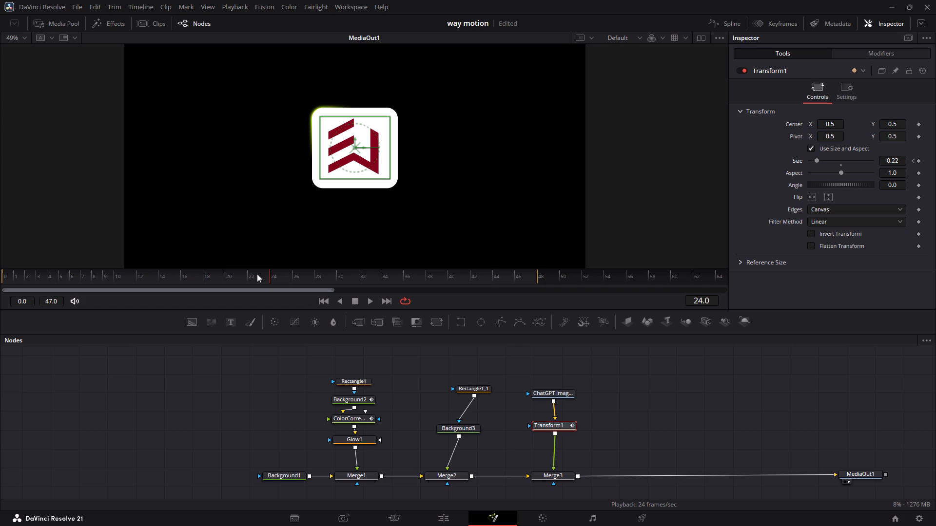
left_click(6, 279)
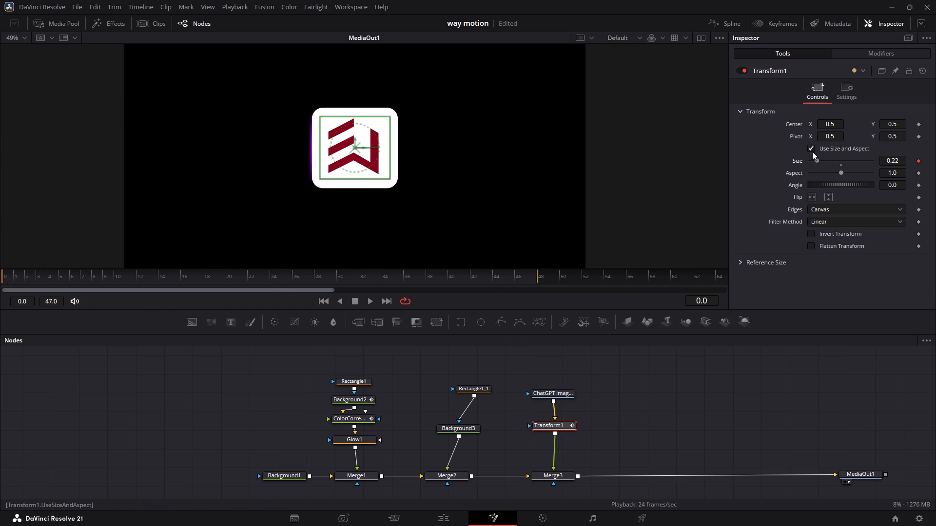
left_click_drag(902, 159, 892, 159)
left_click_drag(892, 159, 868, 169)
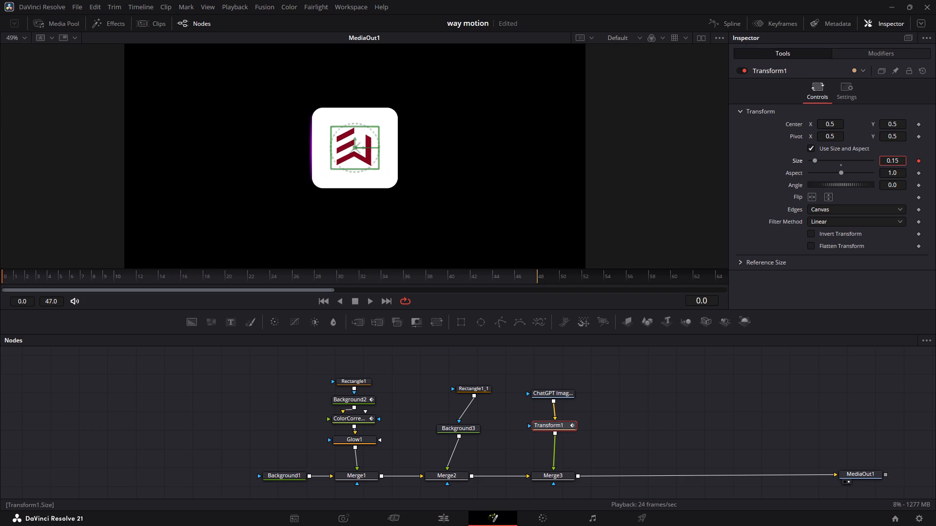
left_click_drag(868, 169, 797, 171)
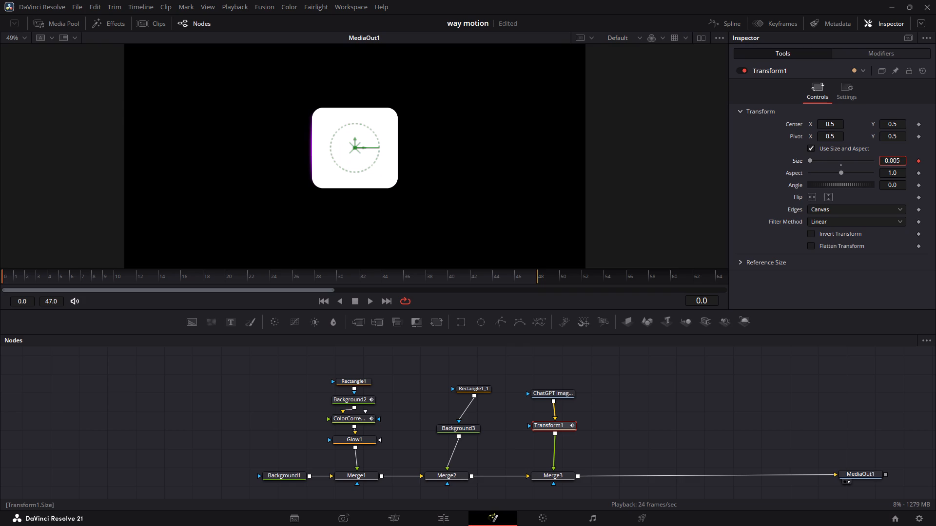
left_click_drag(797, 171, 800, 169)
left_click_drag(800, 169, 792, 169)
left_click_drag(792, 169, 773, 169)
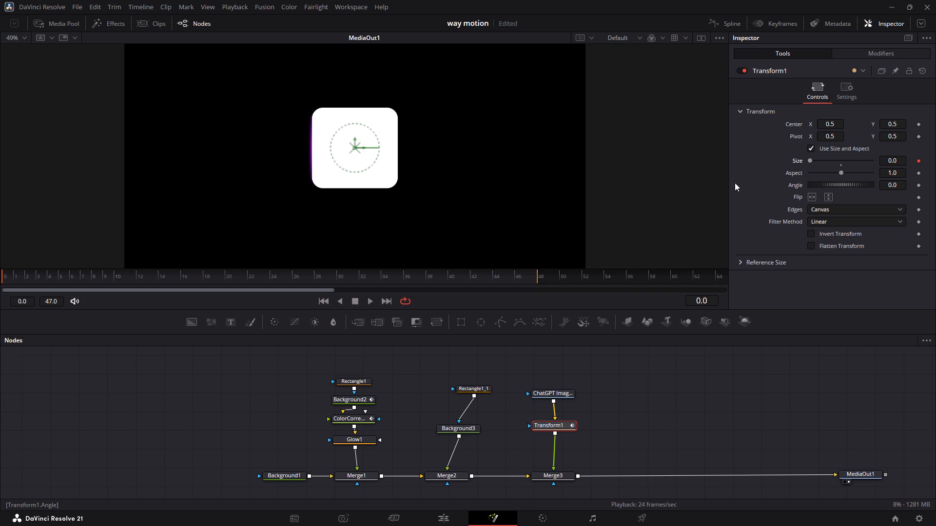
double_click(692, 418)
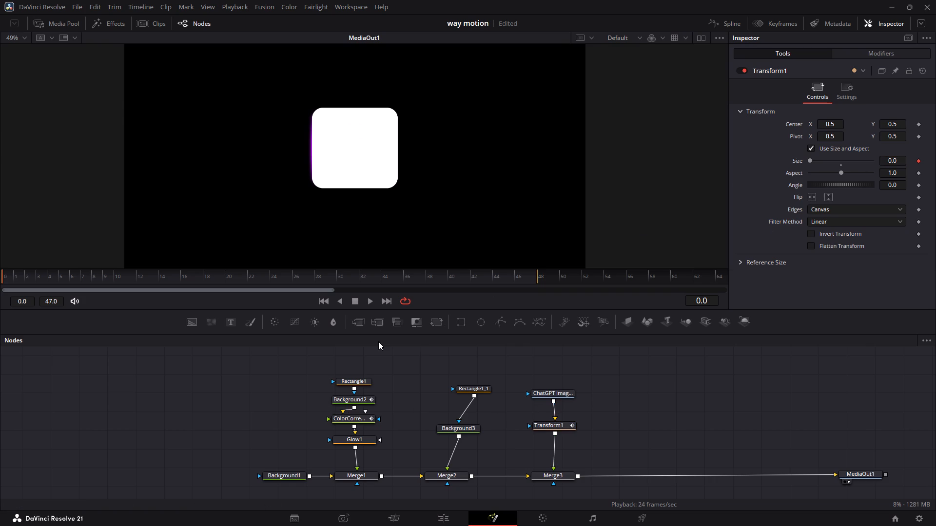
Add a keyframe for Transform1's Size at frame 24 with the value 0.23.
left_click(269, 277)
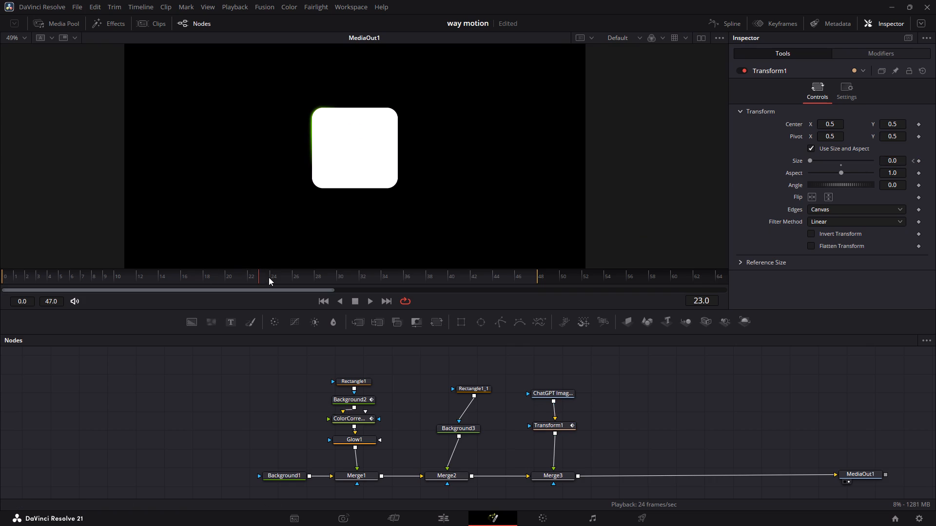
key("Right")
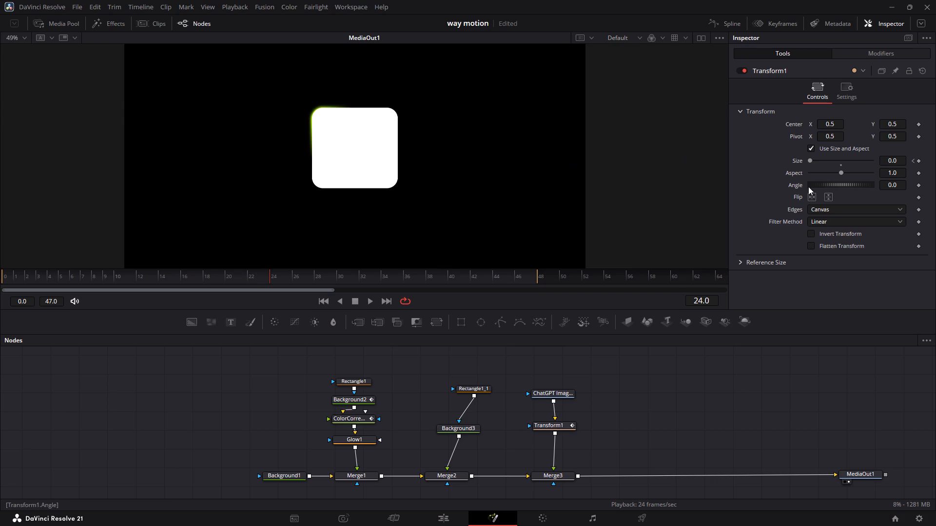
left_click_drag(810, 159, 816, 160)
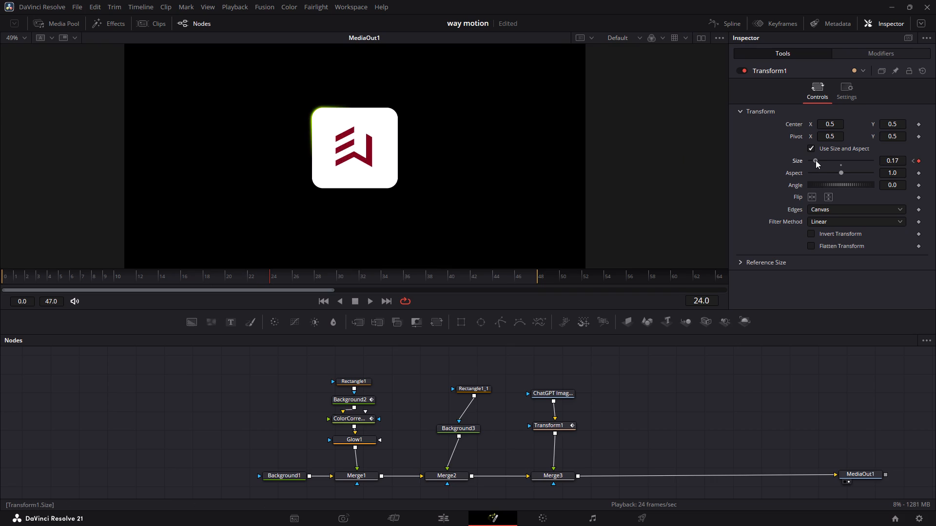
left_click_drag(816, 160, 817, 161)
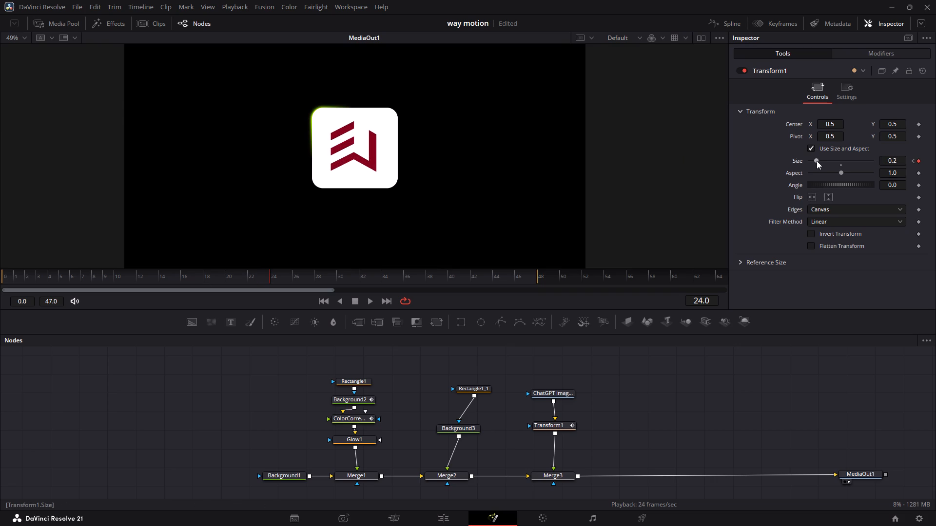
left_click(817, 161)
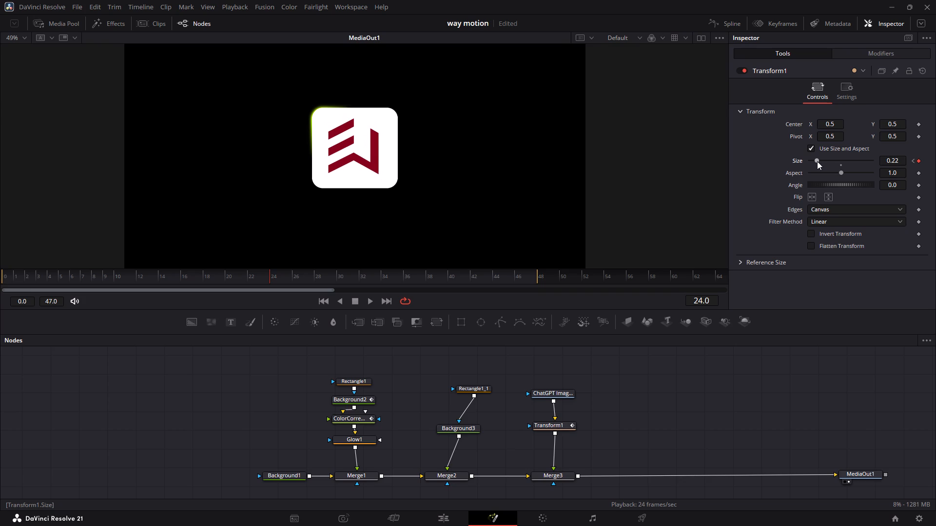
left_click(817, 161)
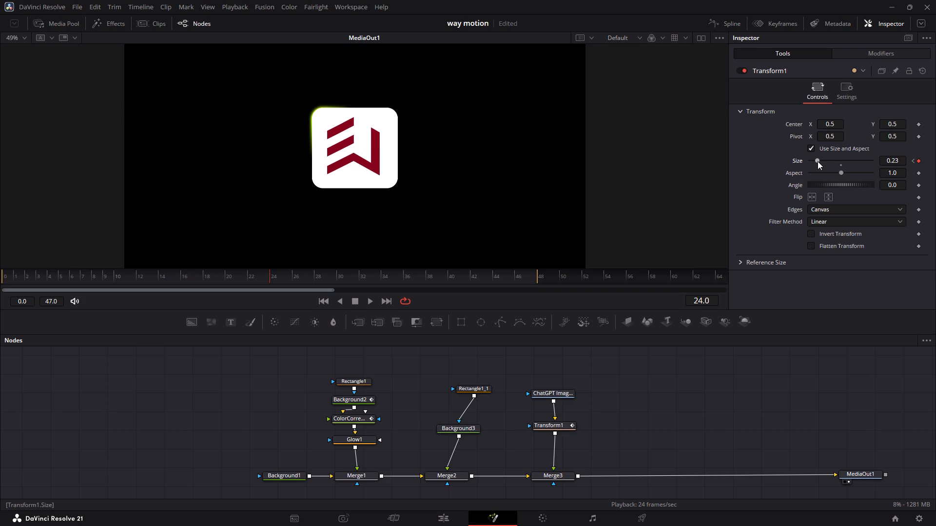
Add a keyframe for Transform1's Size at frame 44 with the value 0.2.
left_click(492, 273)
key("Right")
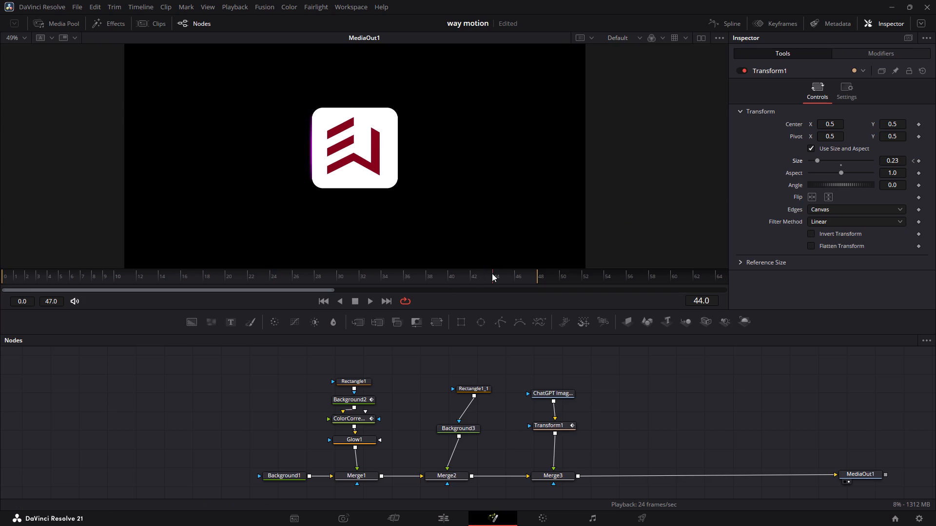
left_click_drag(900, 160, 896, 160)
left_click_drag(896, 160, 885, 157)
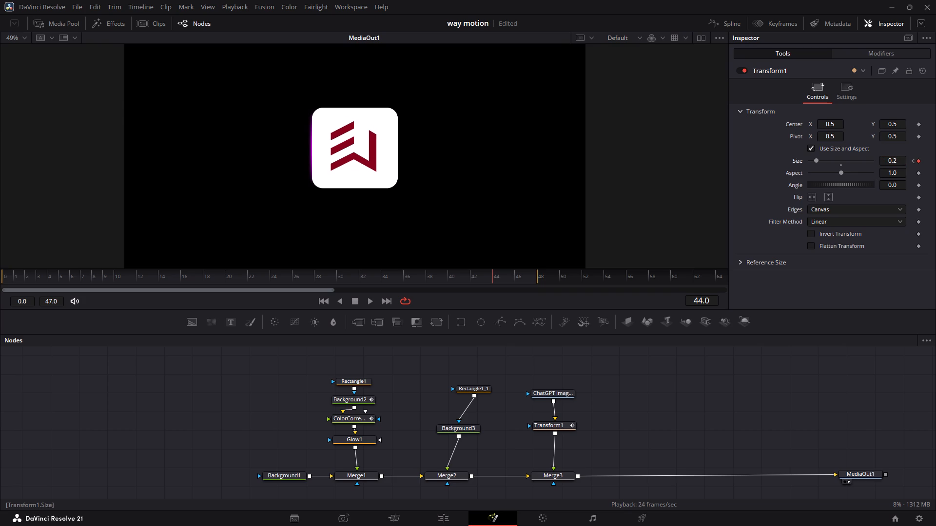
Play the composition a few times to review the logo's size animation.
left_click(694, 436)
key("space")
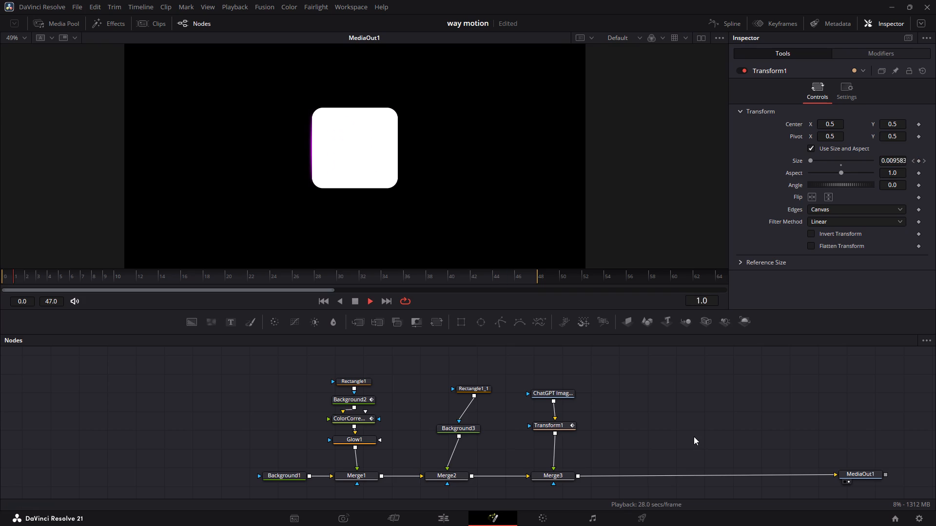
key("space")
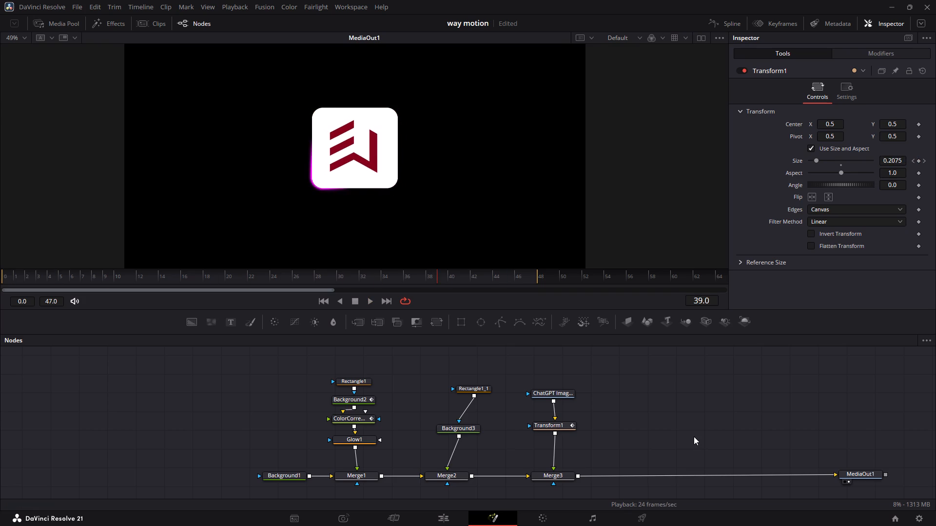
key("space")
key("space")
key("space")
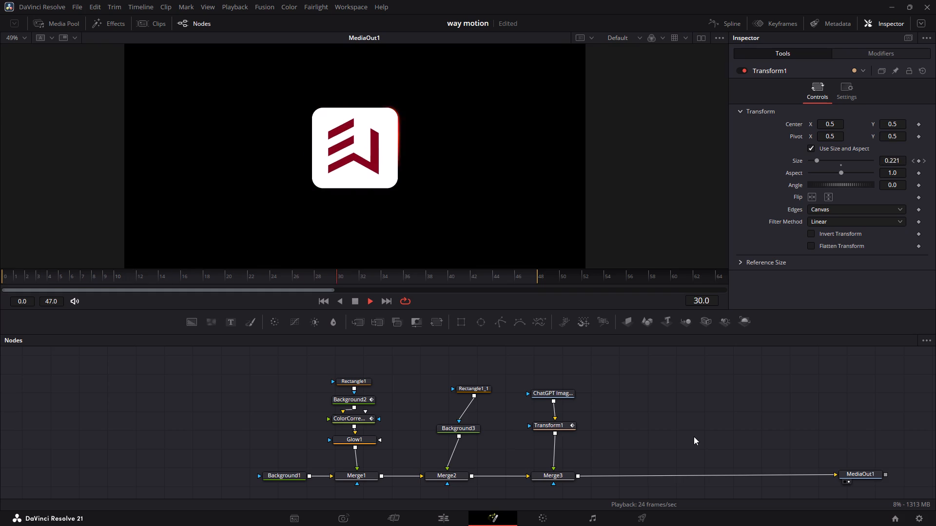
key("space")
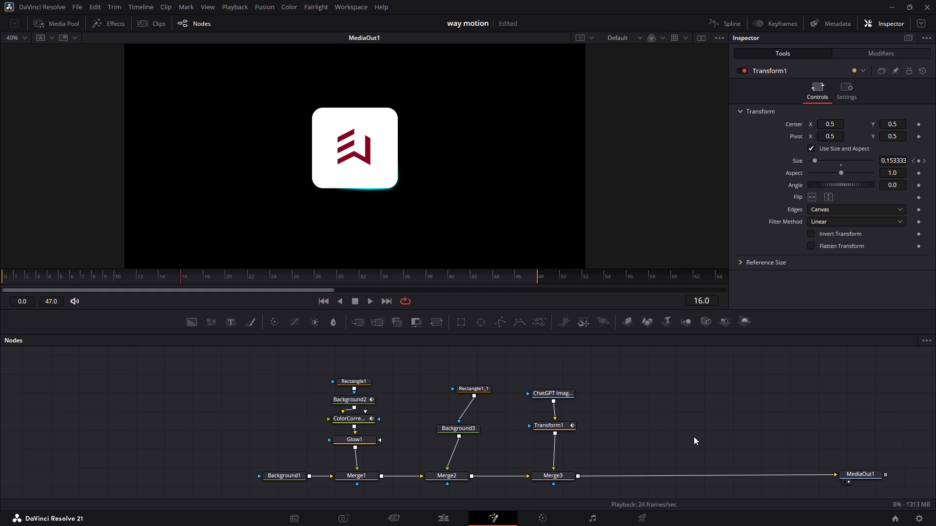
Show only Transform1's Size curve in the Spline editor, fit it to view, and smooth all three of its keyframes.
left_click(731, 25)
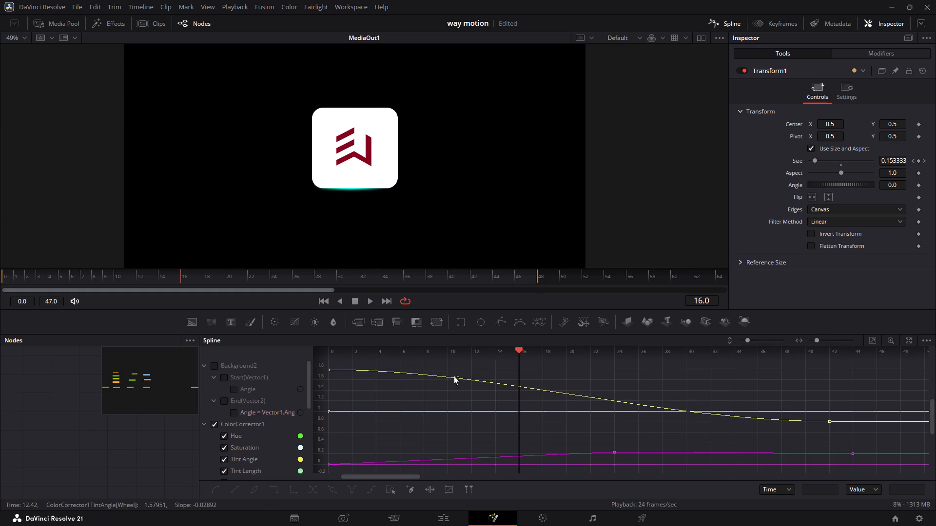
double_click(211, 426)
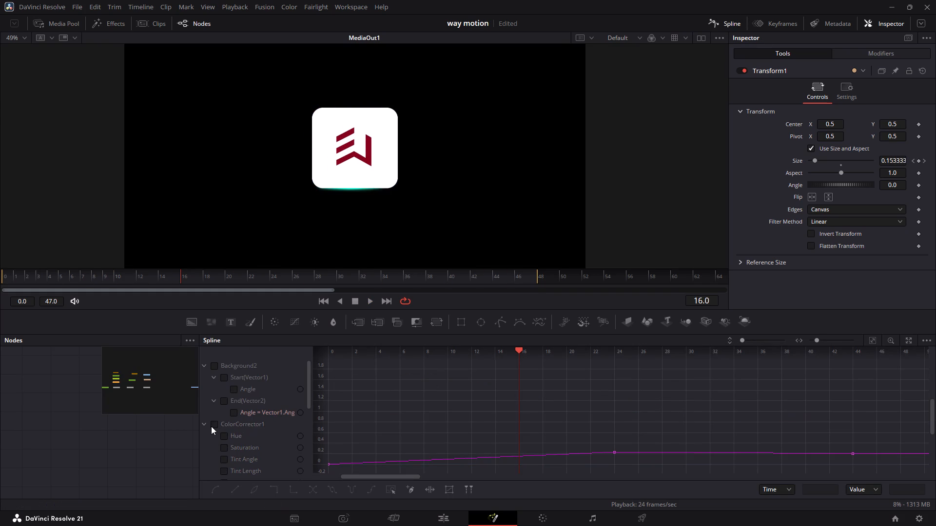
scroll(211, 426, "down", 4)
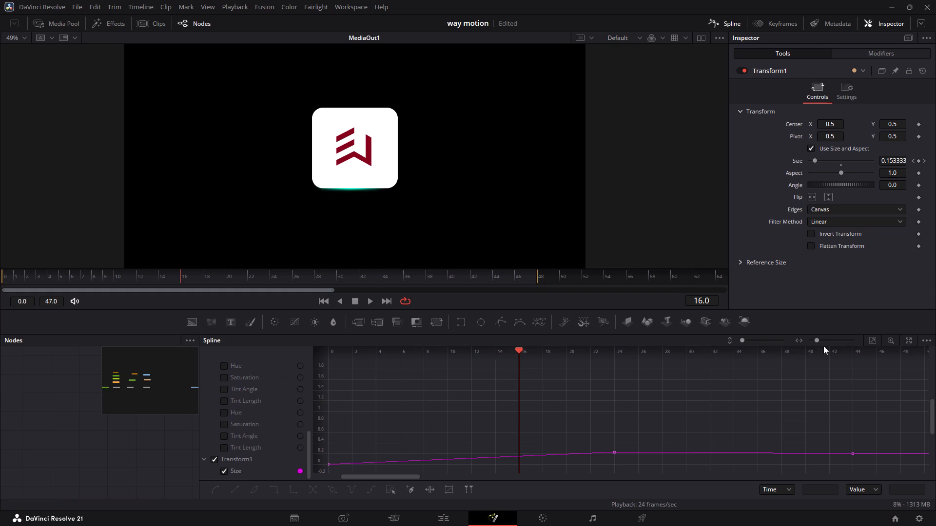
left_click(872, 343)
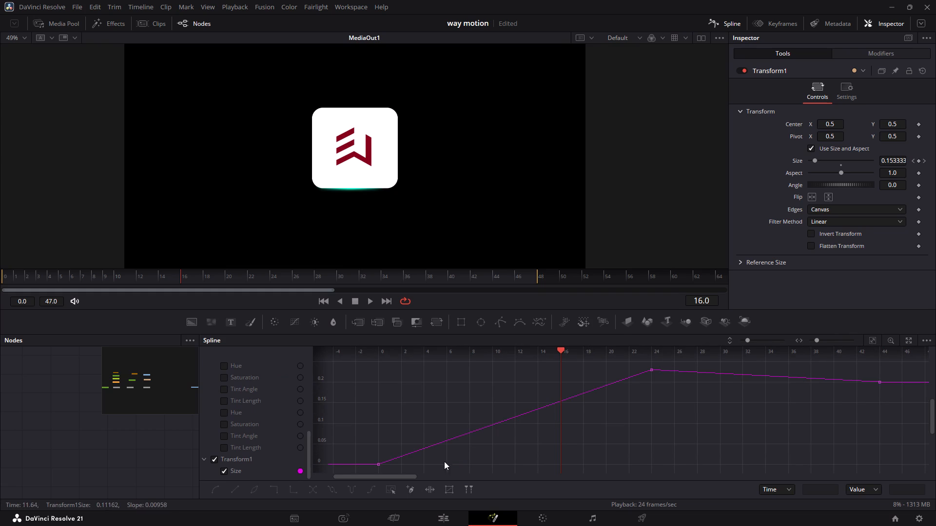
left_click_drag(906, 366, 806, 387)
left_click_drag(806, 387, 414, 445)
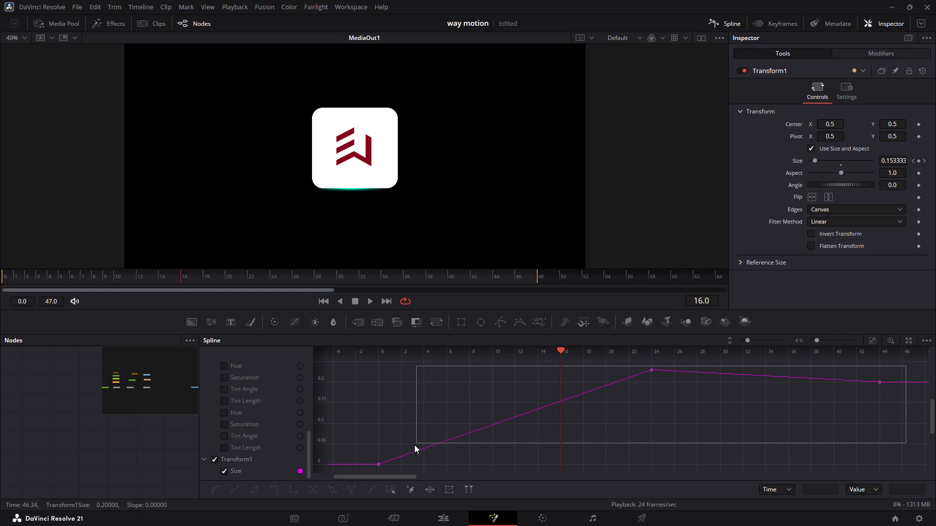
left_click_drag(414, 445, 371, 474)
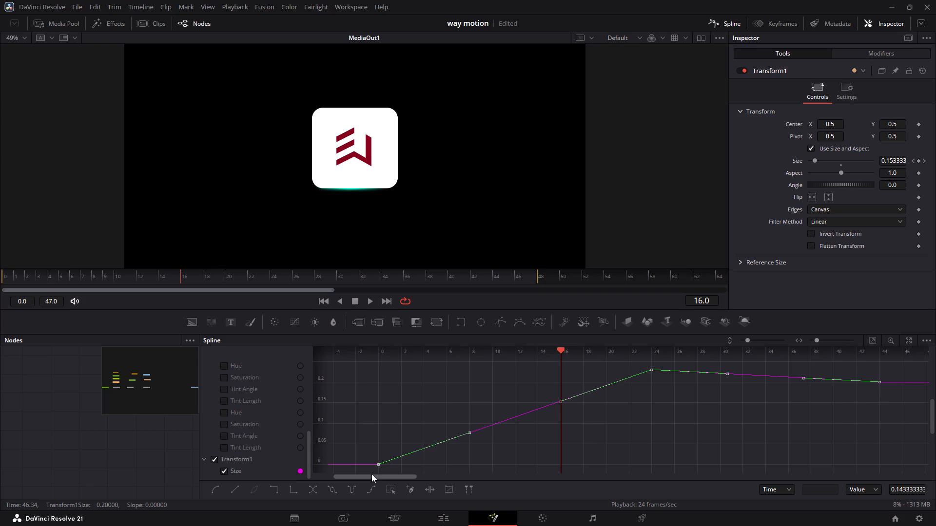
key("s")
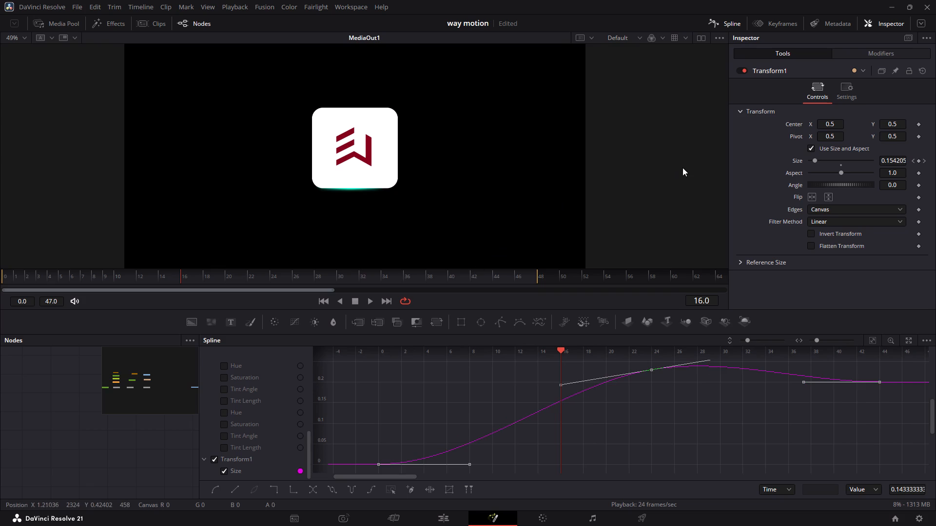
Play the composition to review the smoothed logo scaling, close the Spline editor, and play it again.
key("space")
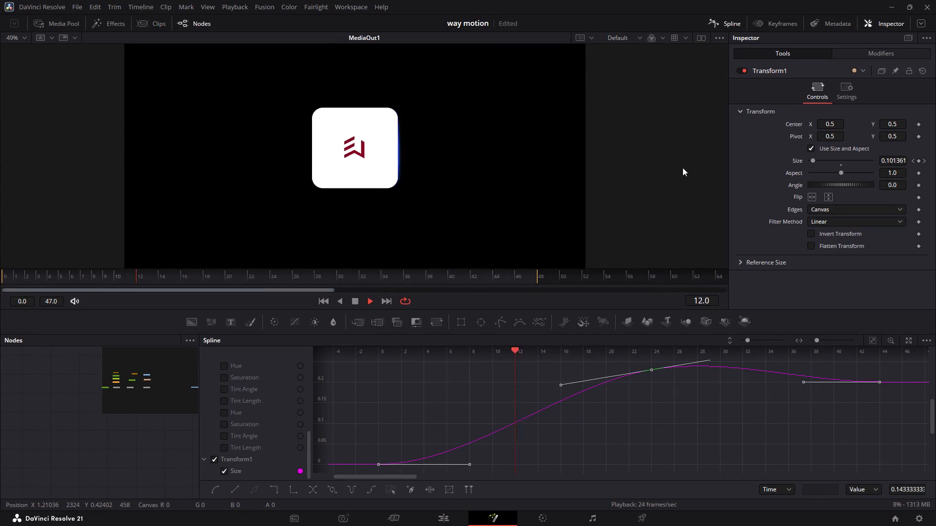
key("space")
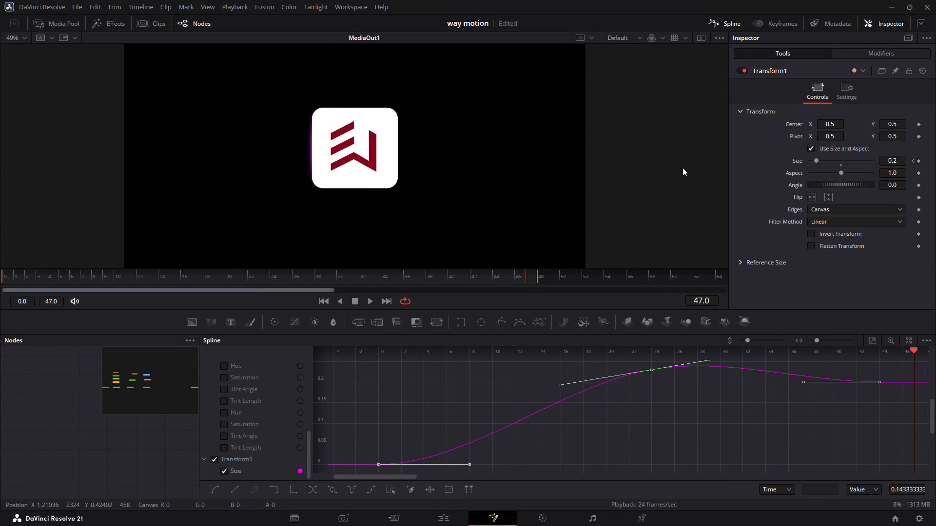
left_click(737, 20)
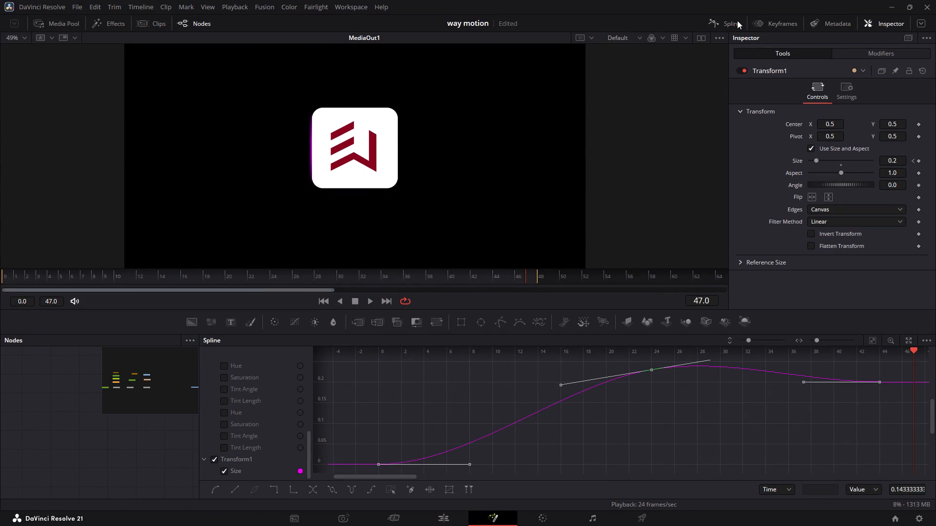
scroll(614, 426, "right", 1)
key("space")
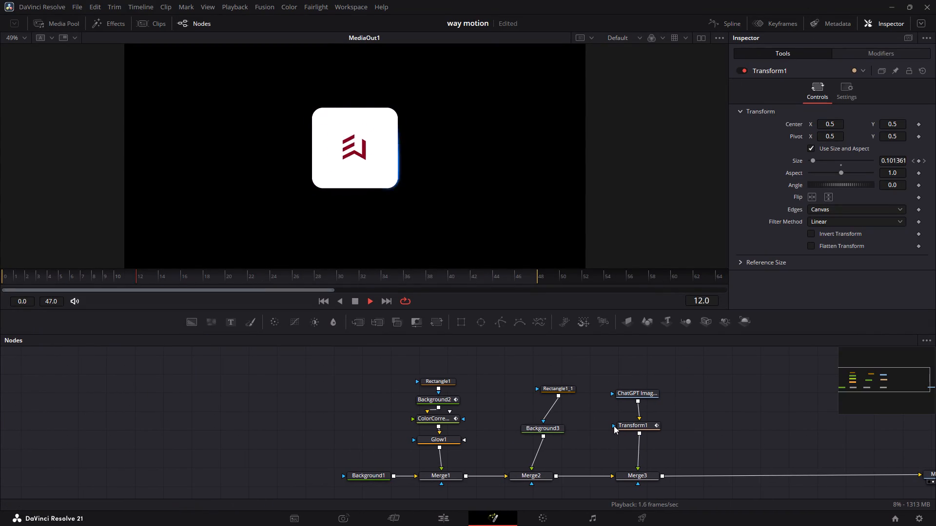
Play and pause the composition repeatedly to review the logo's smoothed scaling together with the colour-cycling glow around the square.
key("space")
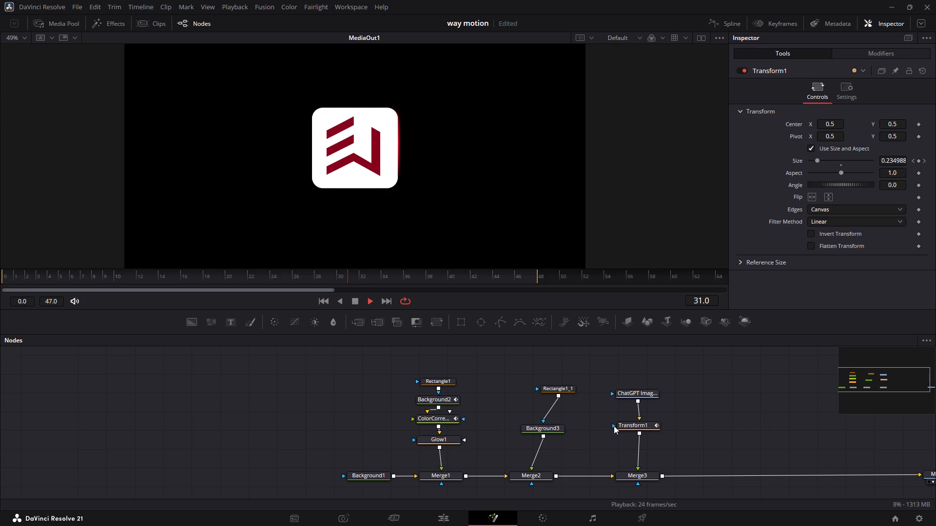
key("space")
key("space")
key("space")
key("space")
key("space")
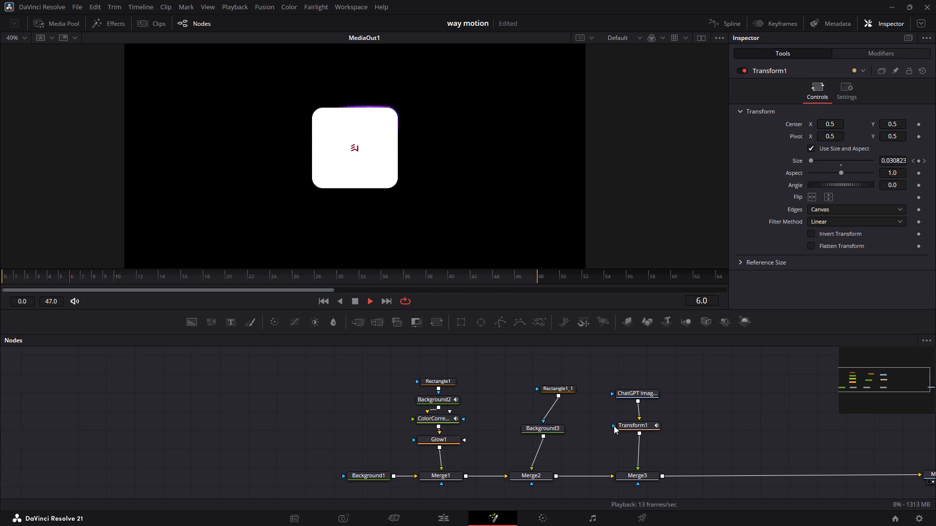
key("space")
key("space")
key("space")
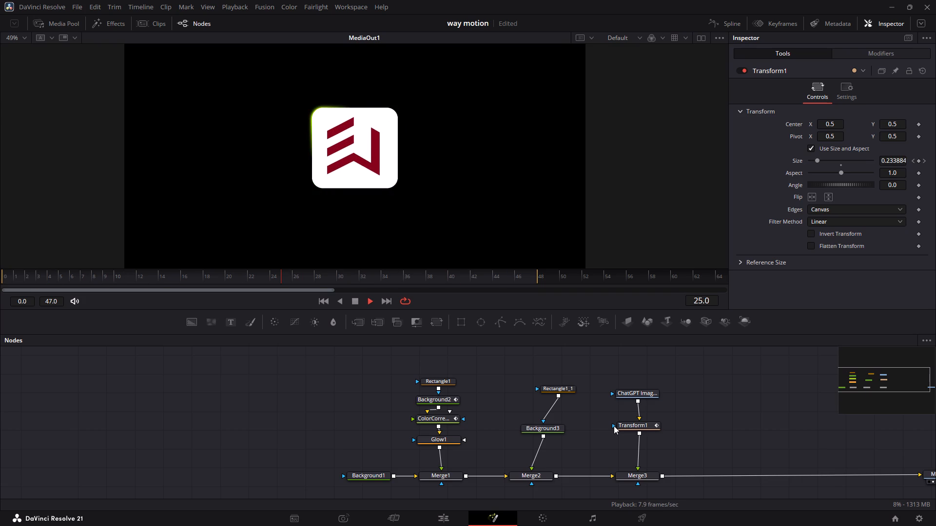
key("space")
key("space")
key("space")
key("space")
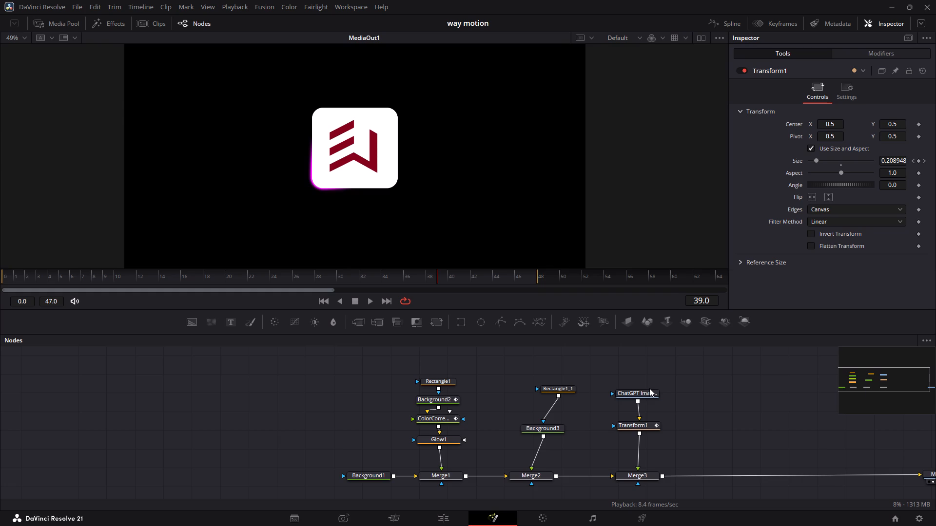
key("space")
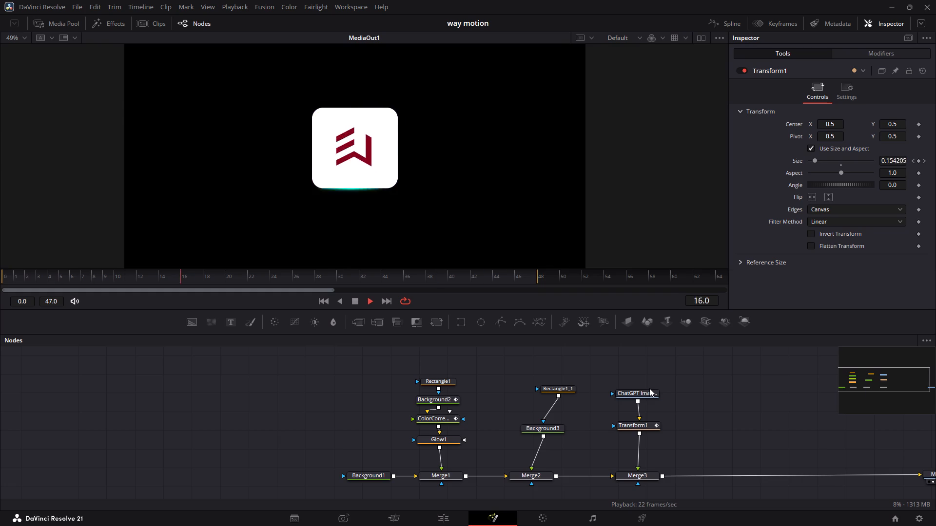
key("space")
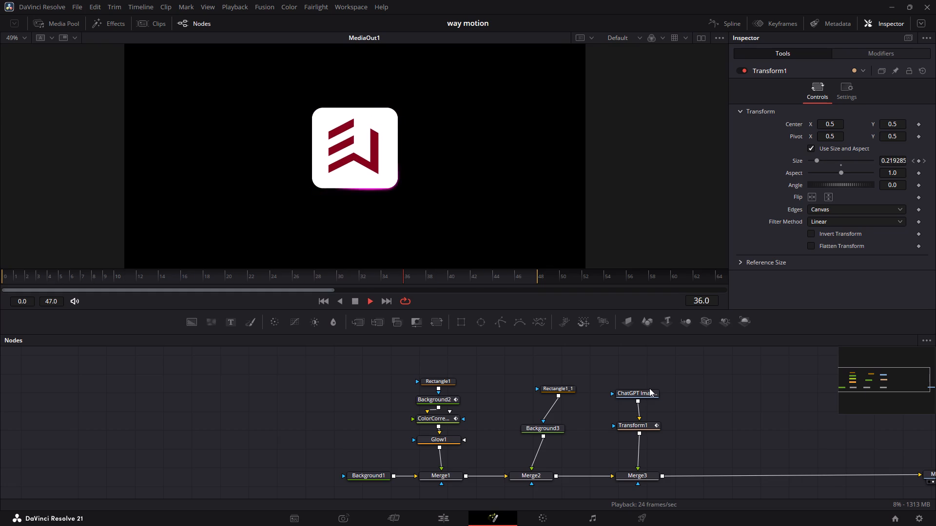
Add an unconnected ImagePlane3D node above the ChatGPT image node in the node graph.
left_click_drag(649, 388, 150, 319)
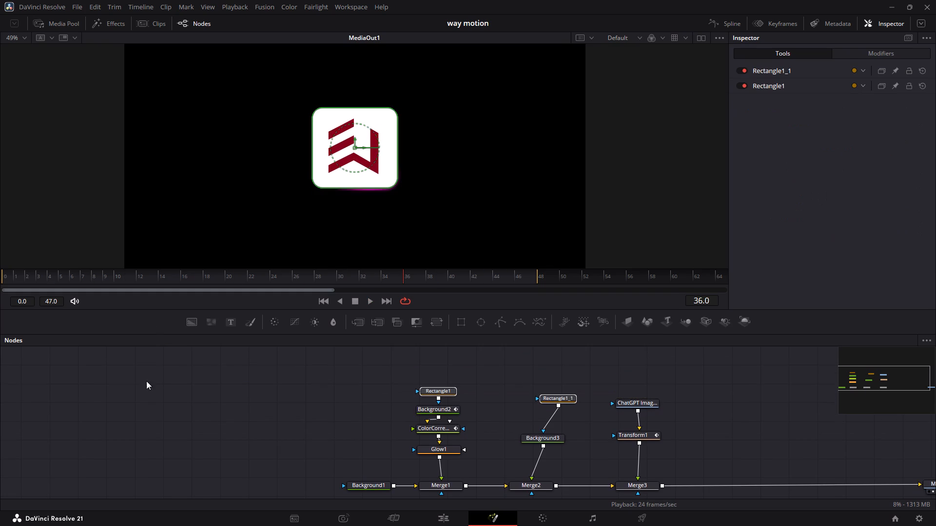
left_click(632, 325)
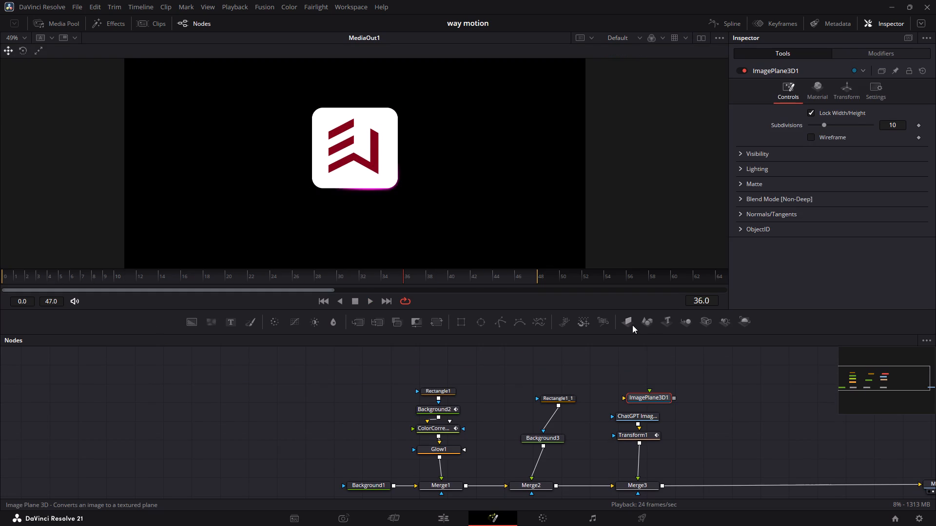
Open the Spline editor and examine Transform1's Size curve with its keyframes deselected.
left_click(722, 30)
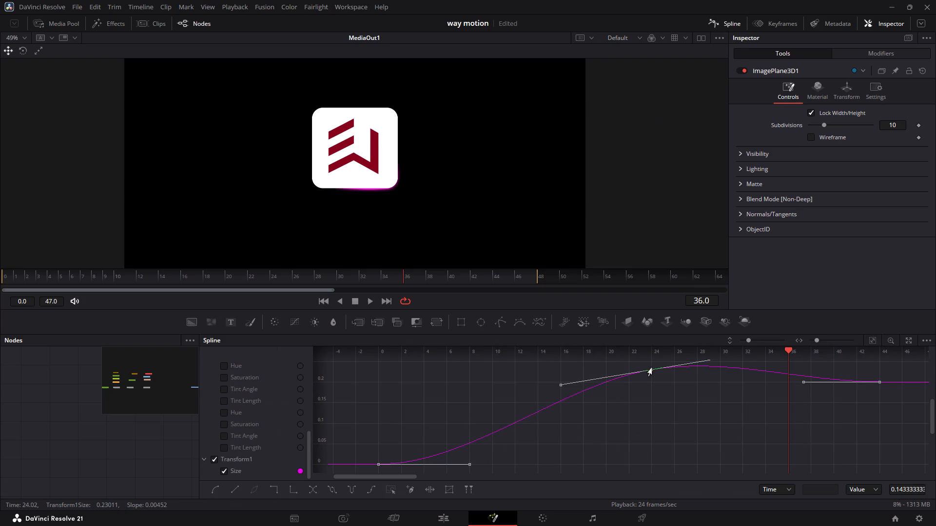
left_click(666, 388)
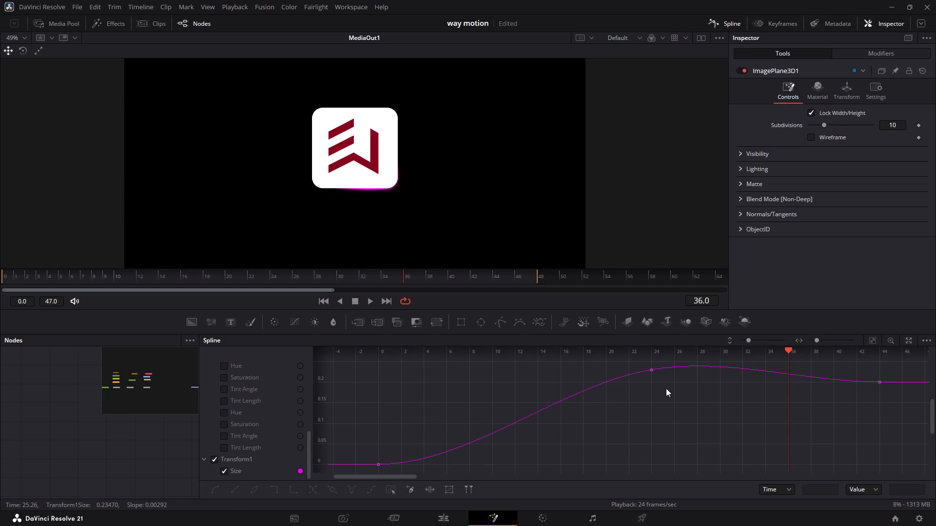
scroll(666, 388, "right", 2)
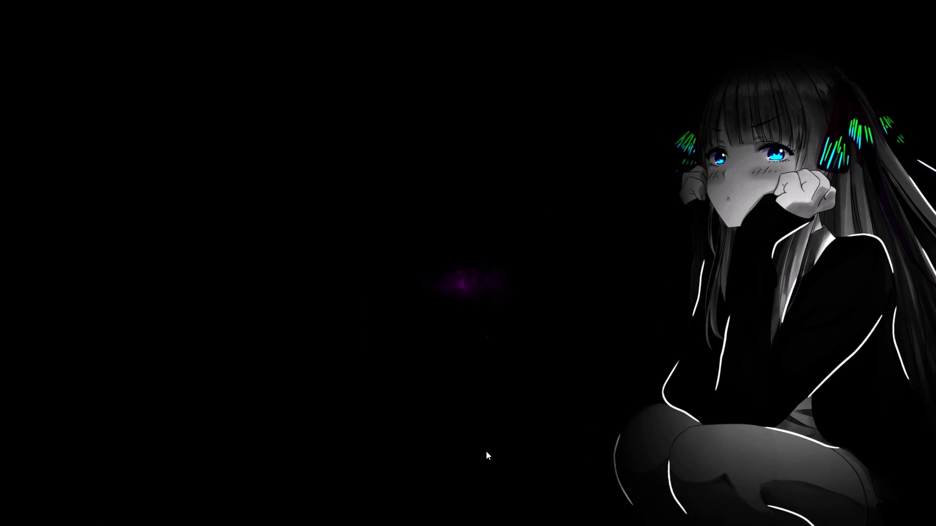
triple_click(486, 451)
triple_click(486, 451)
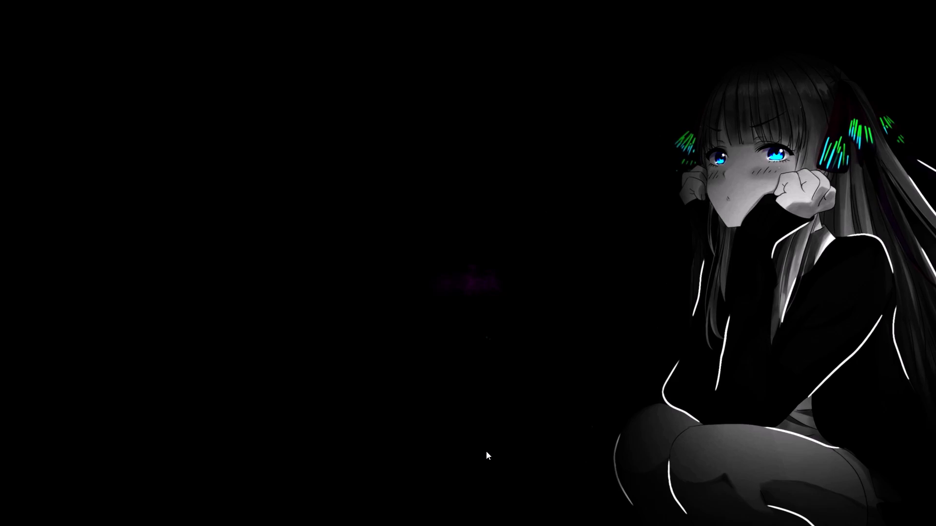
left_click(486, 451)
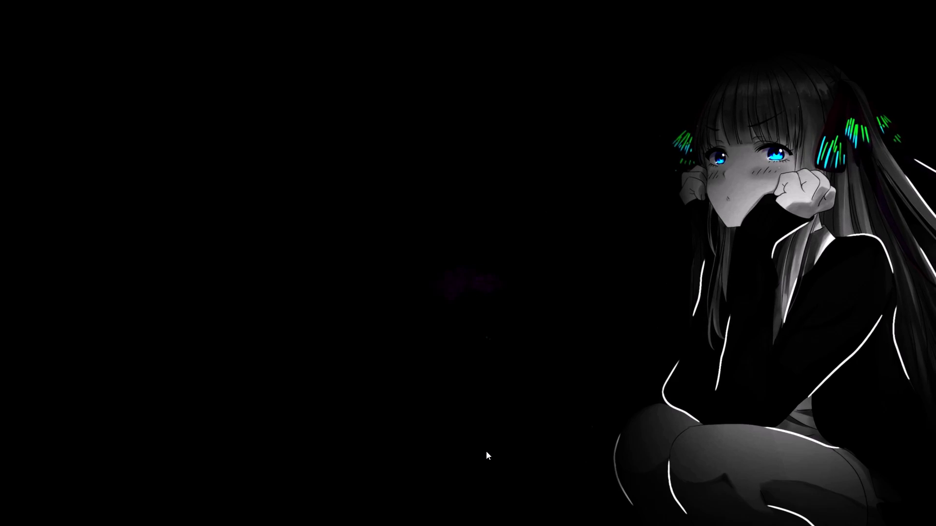